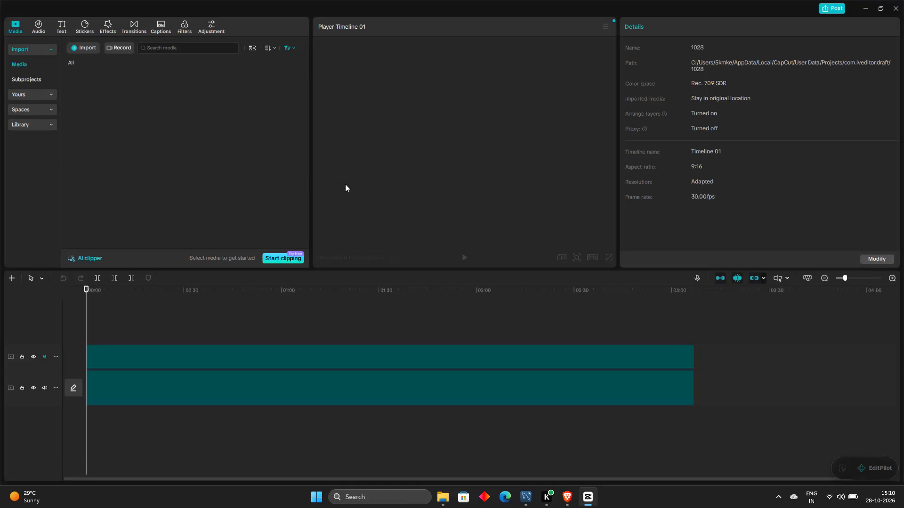
# Delete both stacked MW4_CampaignClipping_NightClub_1.mp4 clips from the timeline.
pyautogui.click(345, 184)
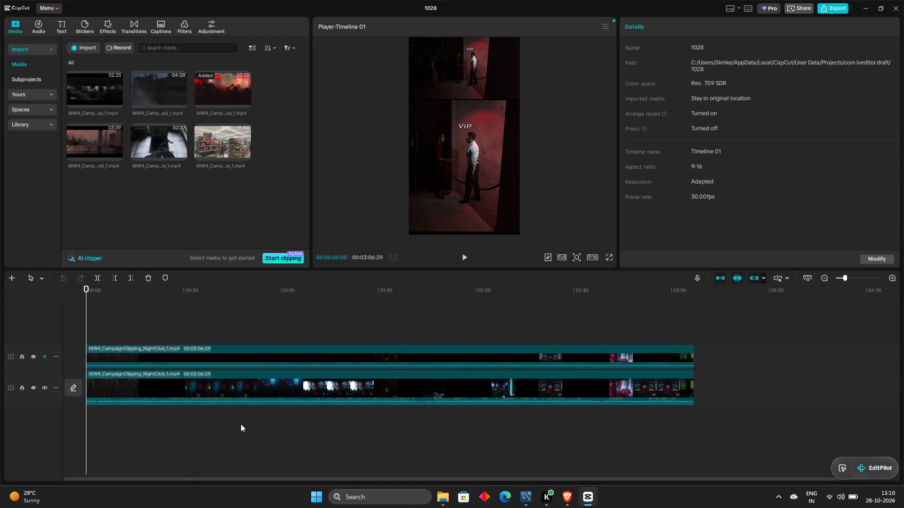
pyautogui.moveTo(217, 452); pyautogui.dragTo(324, 354)
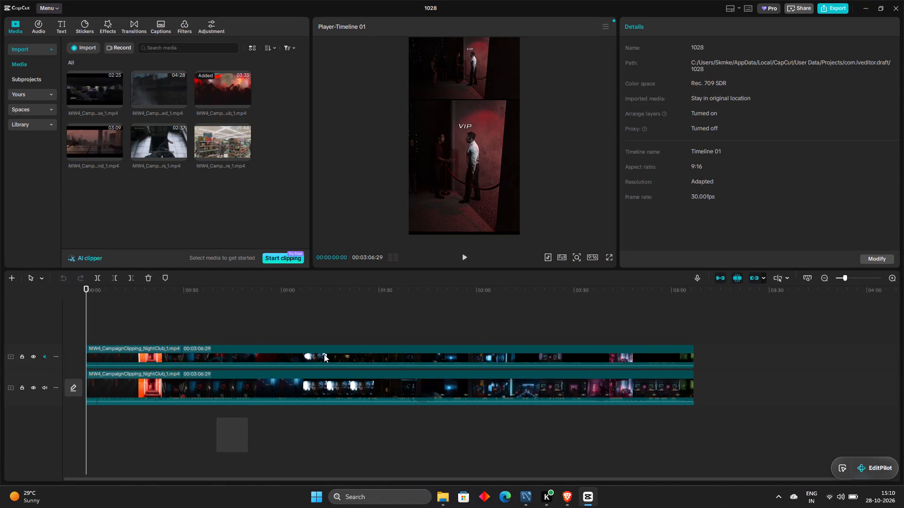
pyautogui.click(324, 354)
pyautogui.moveTo(745, 333); pyautogui.dragTo(521, 407)
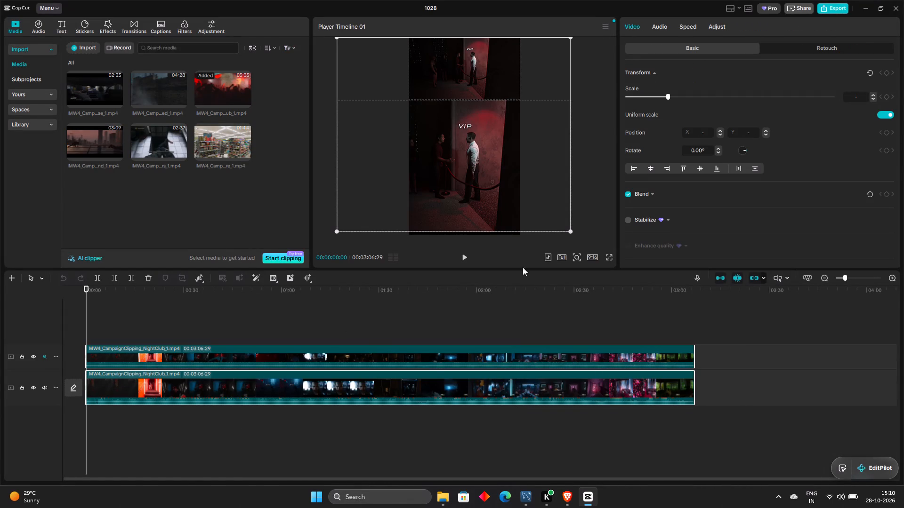
pyautogui.click(145, 282)
# Add the imported MW4_CampaignClipping_GhostFight_GhostAndGazAtEnd_1.mp4 clip to the main track, starting at 00:00.
pyautogui.moveTo(100, 150); pyautogui.dragTo(88, 382)
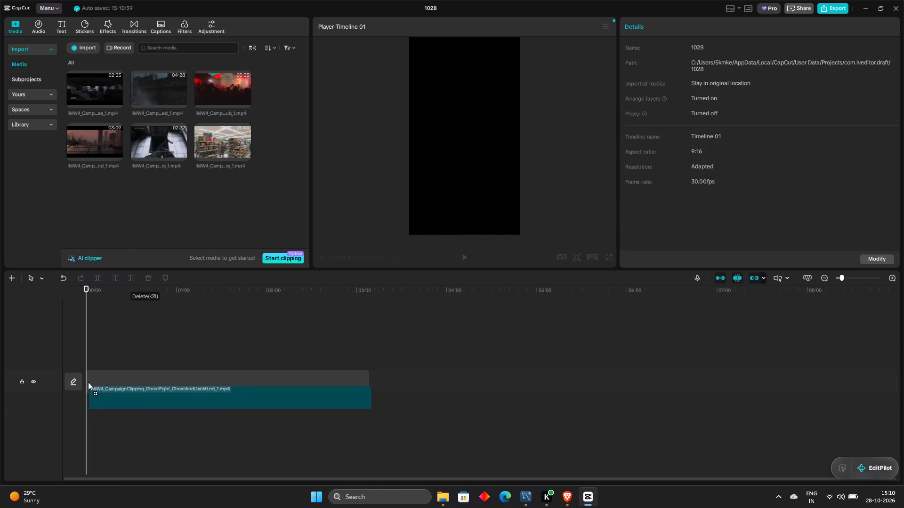
pyautogui.moveTo(88, 382); pyautogui.dragTo(87, 377)
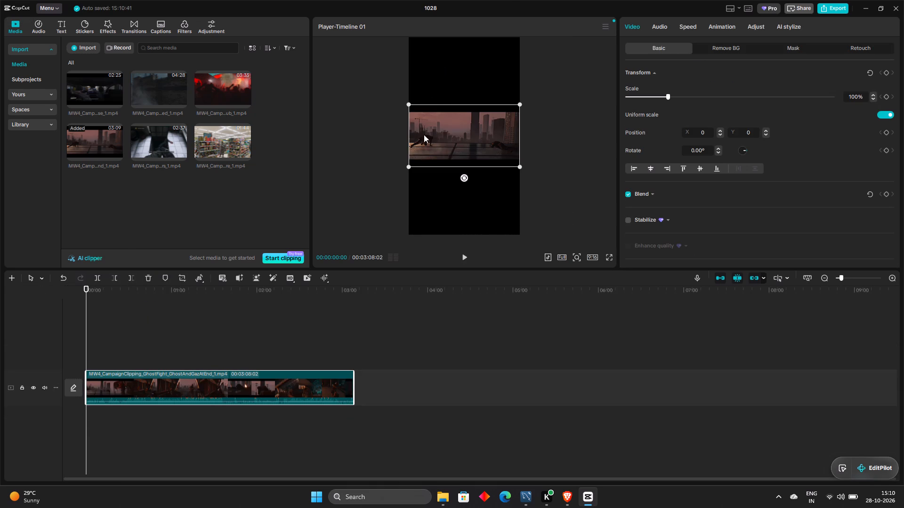
# Move the GhostFight clip's picture to the top of the 9:16 frame, at about X 0, Y 1367.
pyautogui.moveTo(443, 136); pyautogui.dragTo(445, 66)
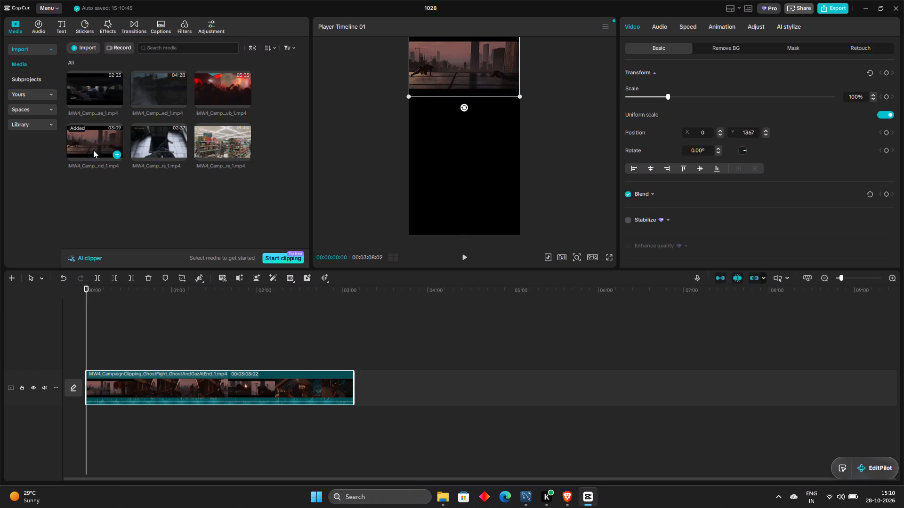
# Add a second copy of the GhostFight clip on a track above the first, aligned to the timeline start.
pyautogui.click(93, 150)
pyautogui.moveTo(93, 150); pyautogui.dragTo(114, 362)
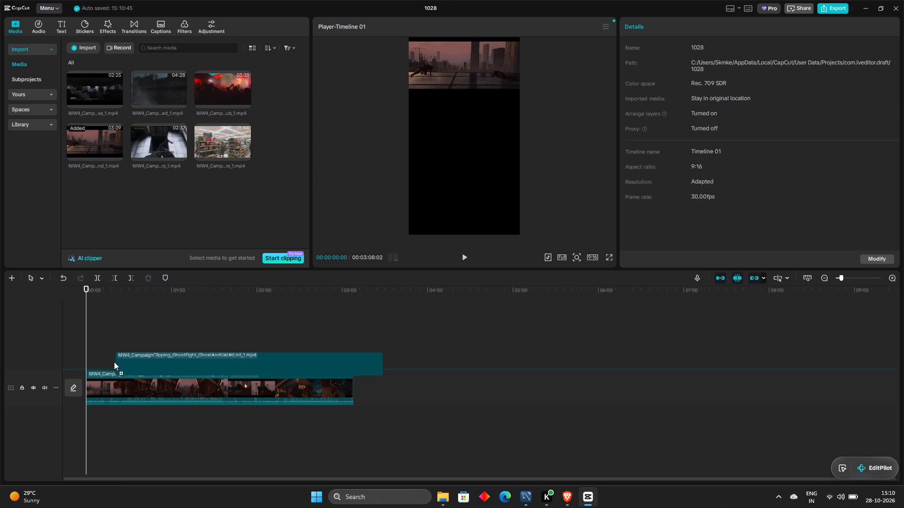
pyautogui.moveTo(114, 362); pyautogui.dragTo(90, 347)
pyautogui.click(124, 357)
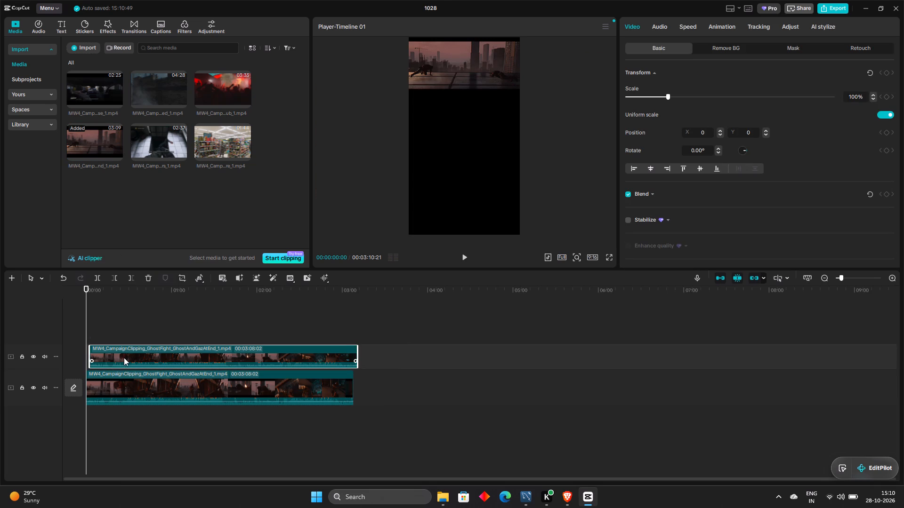
pyautogui.click(121, 359)
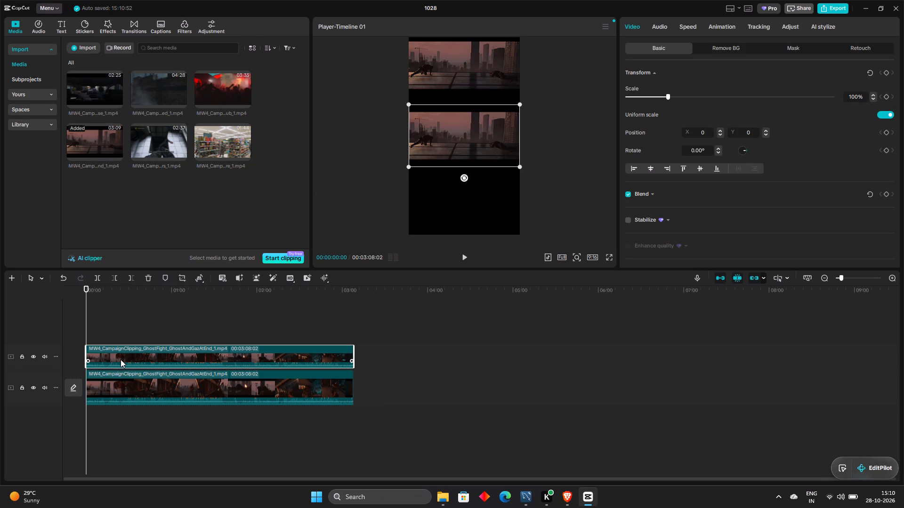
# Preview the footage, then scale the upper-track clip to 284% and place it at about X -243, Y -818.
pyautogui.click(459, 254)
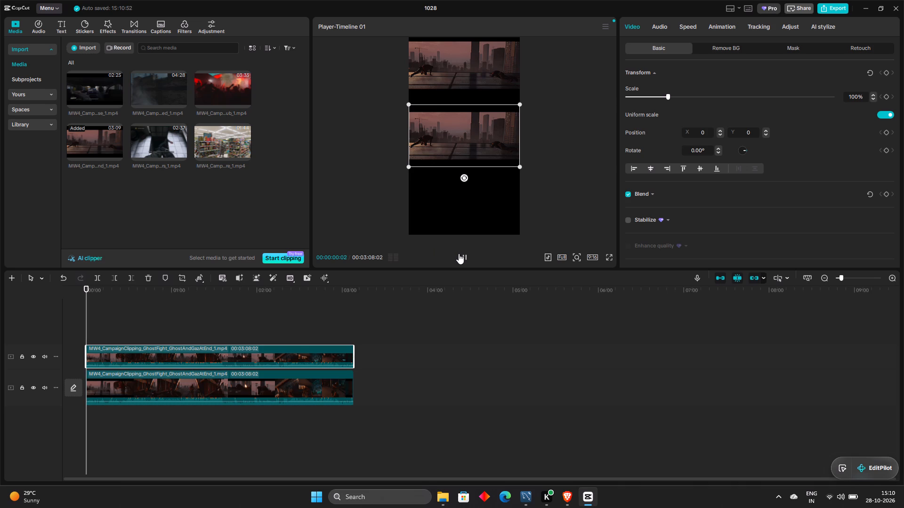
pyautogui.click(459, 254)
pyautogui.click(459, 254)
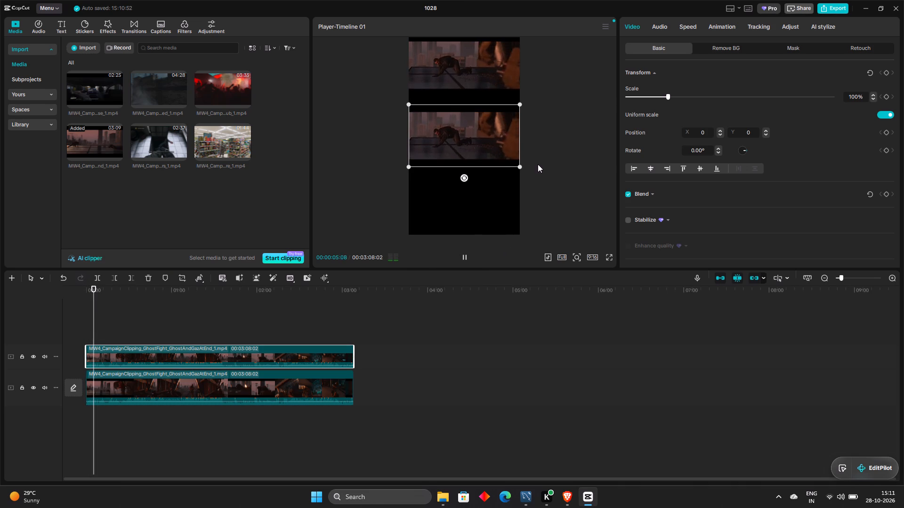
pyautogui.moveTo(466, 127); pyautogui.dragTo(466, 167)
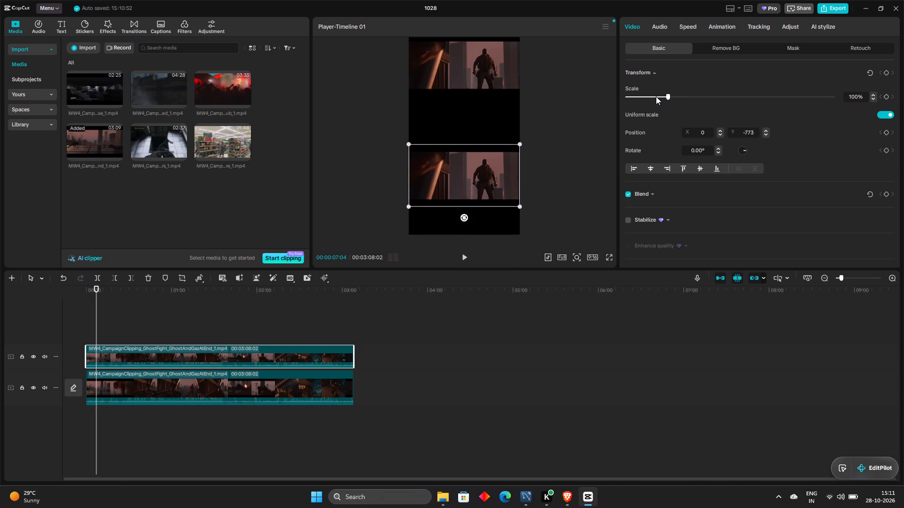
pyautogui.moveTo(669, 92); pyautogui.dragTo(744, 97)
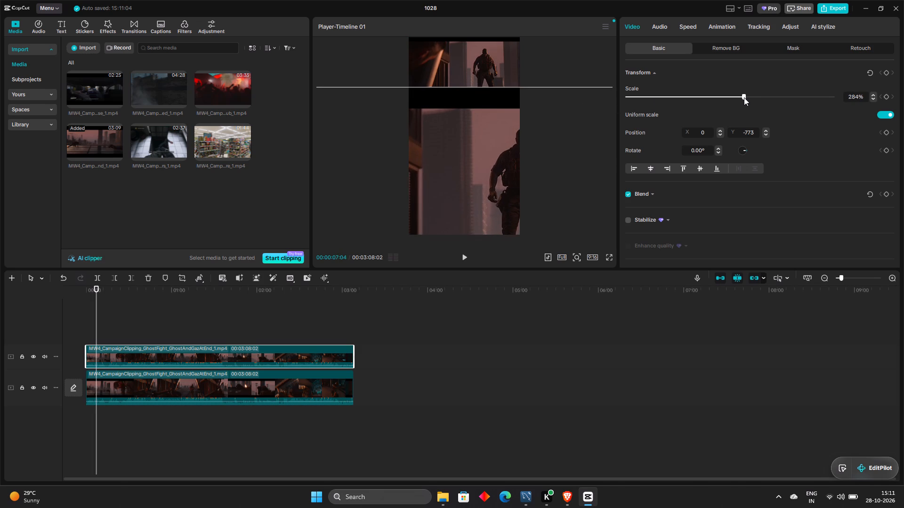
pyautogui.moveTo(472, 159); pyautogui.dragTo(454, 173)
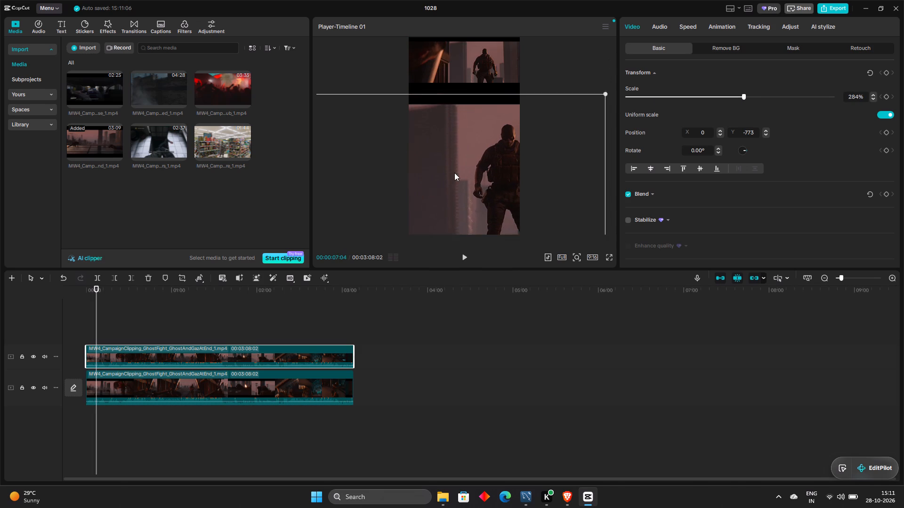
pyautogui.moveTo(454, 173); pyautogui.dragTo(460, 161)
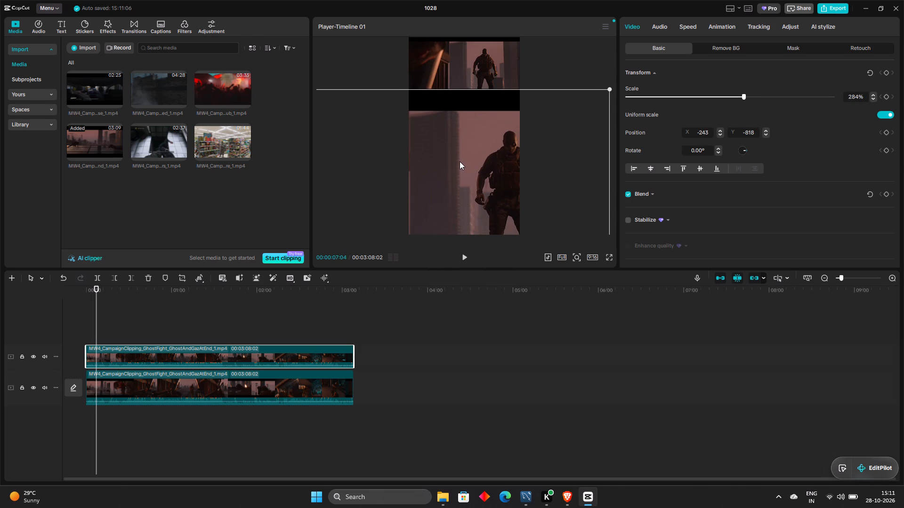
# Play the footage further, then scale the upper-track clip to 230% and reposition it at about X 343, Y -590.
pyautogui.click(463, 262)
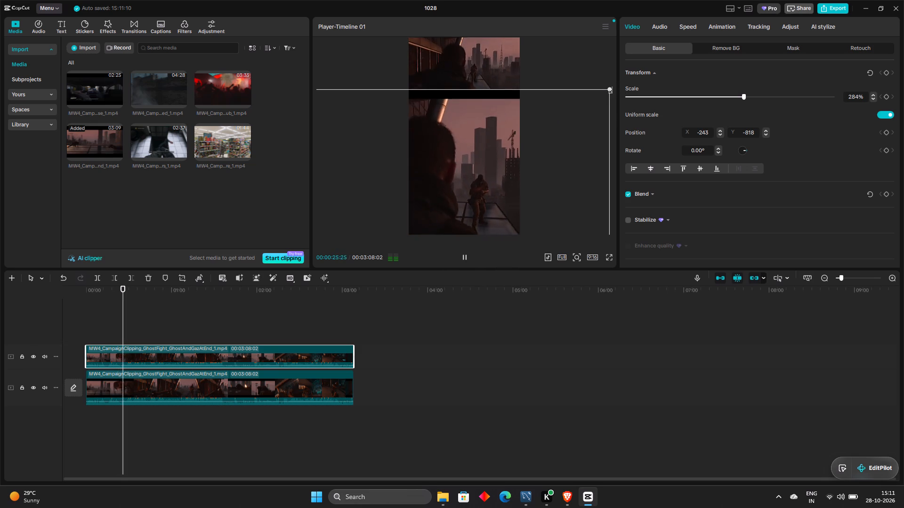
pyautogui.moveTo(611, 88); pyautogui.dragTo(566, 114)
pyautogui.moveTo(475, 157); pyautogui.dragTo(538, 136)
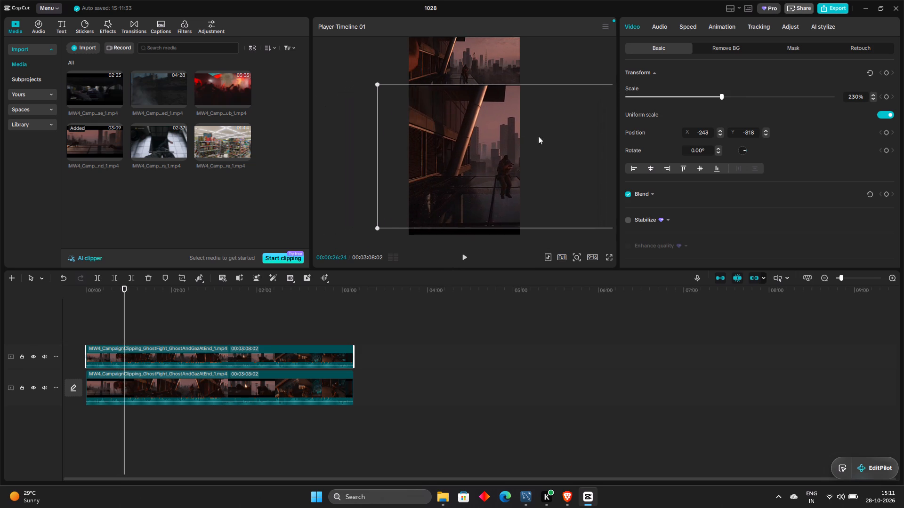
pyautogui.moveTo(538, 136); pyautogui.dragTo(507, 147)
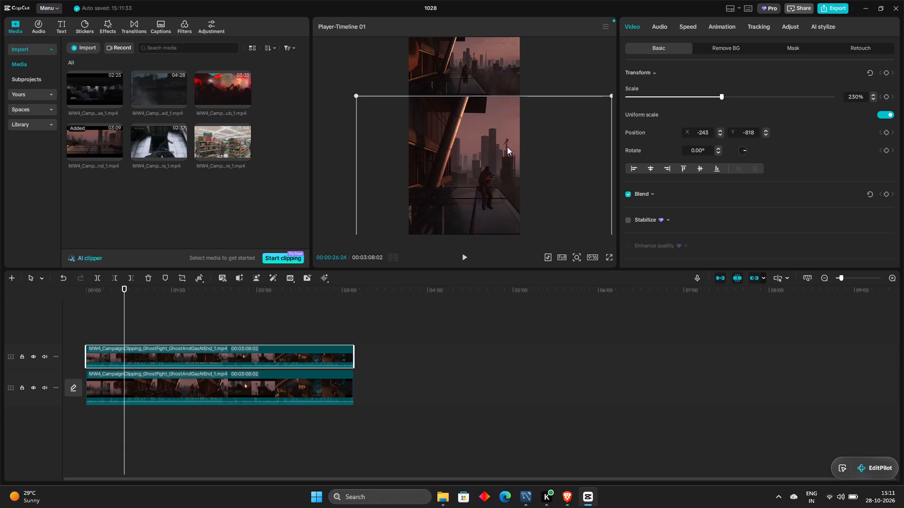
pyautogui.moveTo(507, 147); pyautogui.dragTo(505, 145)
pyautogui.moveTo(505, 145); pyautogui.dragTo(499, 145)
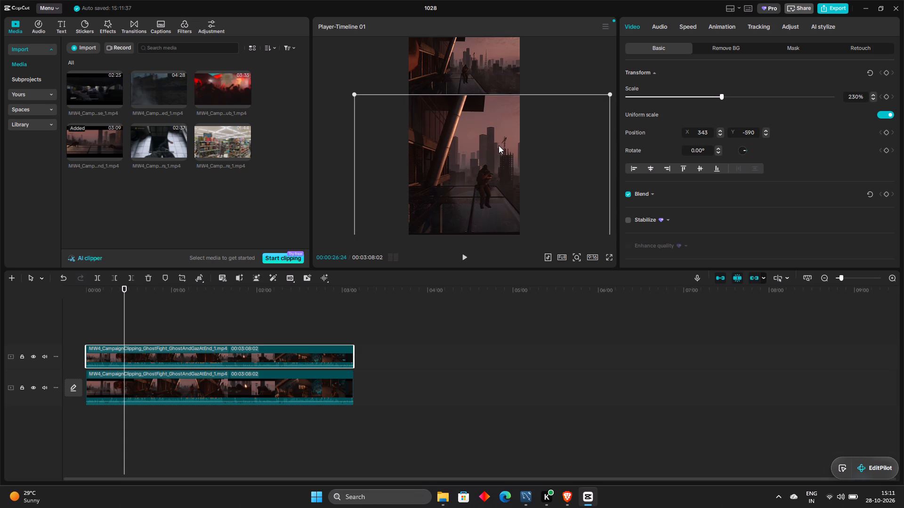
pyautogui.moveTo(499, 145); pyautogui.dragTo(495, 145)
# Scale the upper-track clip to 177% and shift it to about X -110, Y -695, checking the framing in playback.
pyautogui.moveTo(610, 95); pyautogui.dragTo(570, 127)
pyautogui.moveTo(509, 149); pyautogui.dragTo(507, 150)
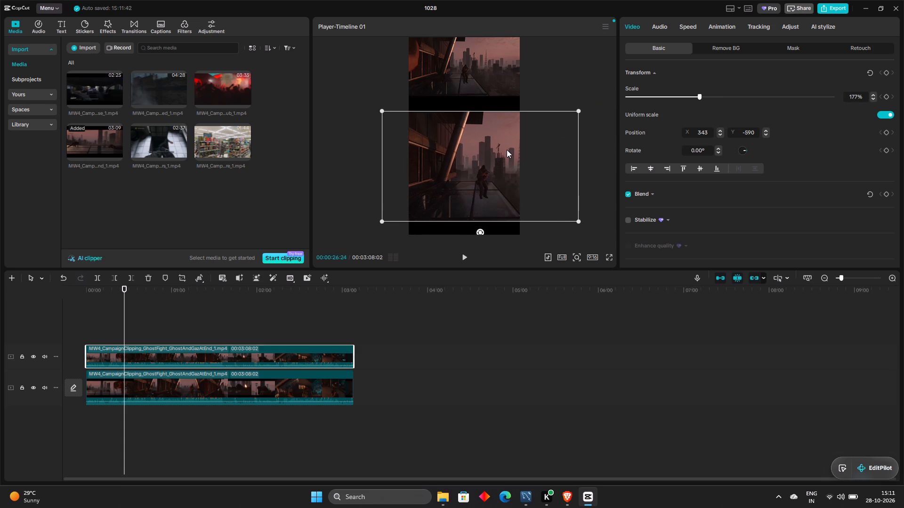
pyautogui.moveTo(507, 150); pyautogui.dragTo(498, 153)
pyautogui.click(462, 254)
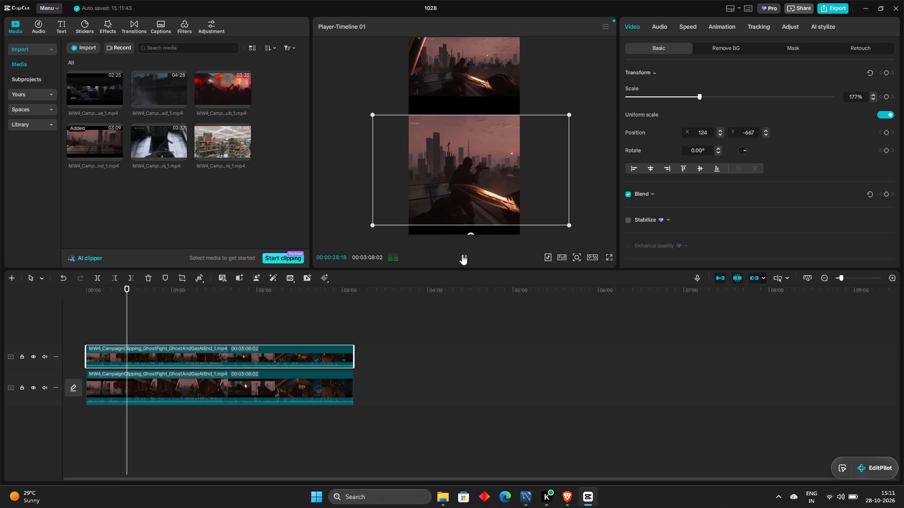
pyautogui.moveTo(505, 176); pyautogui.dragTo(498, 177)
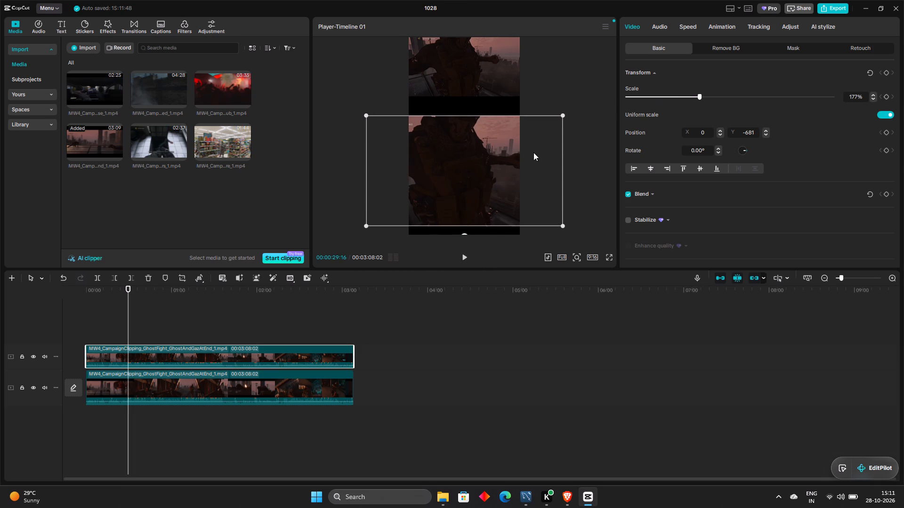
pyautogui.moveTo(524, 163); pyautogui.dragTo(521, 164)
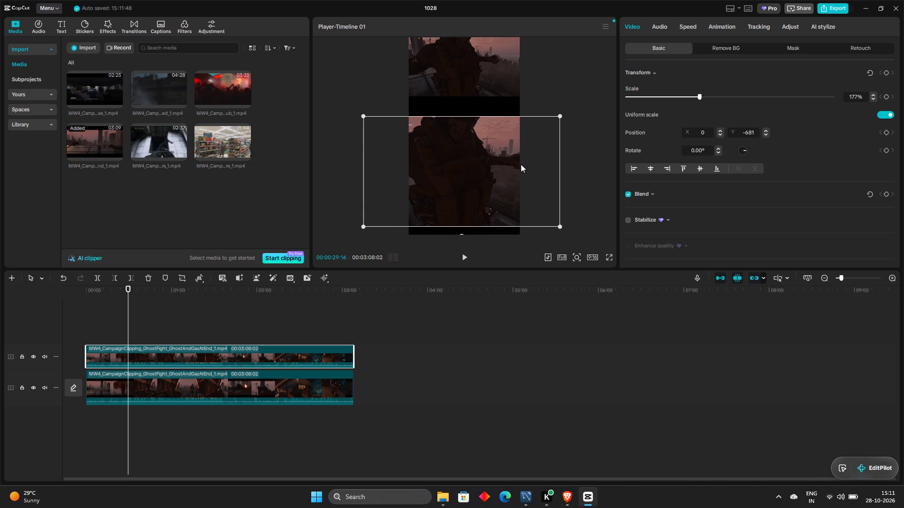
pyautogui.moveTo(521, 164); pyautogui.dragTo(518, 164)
# Scale the upper-track clip to 203%, position it at about X -82, Y -494 below the top picture, and play it back.
pyautogui.click(714, 93)
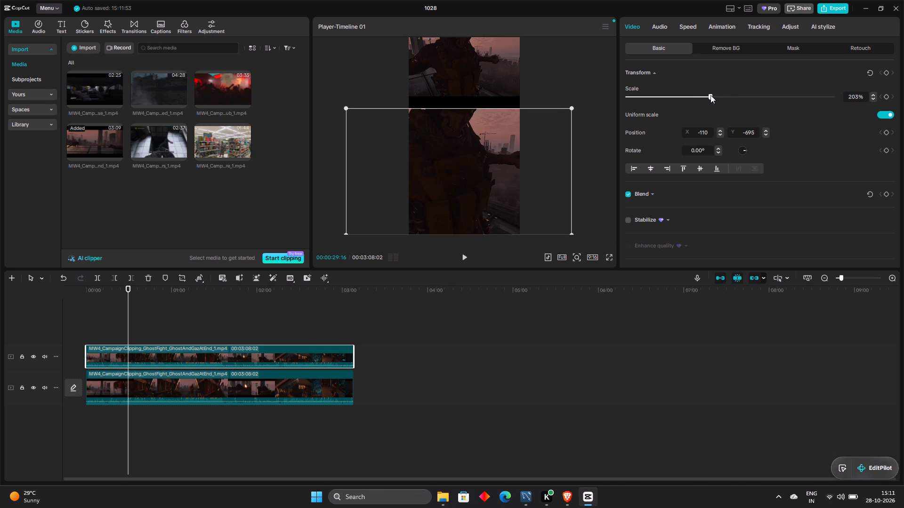
pyautogui.moveTo(486, 201); pyautogui.dragTo(485, 194)
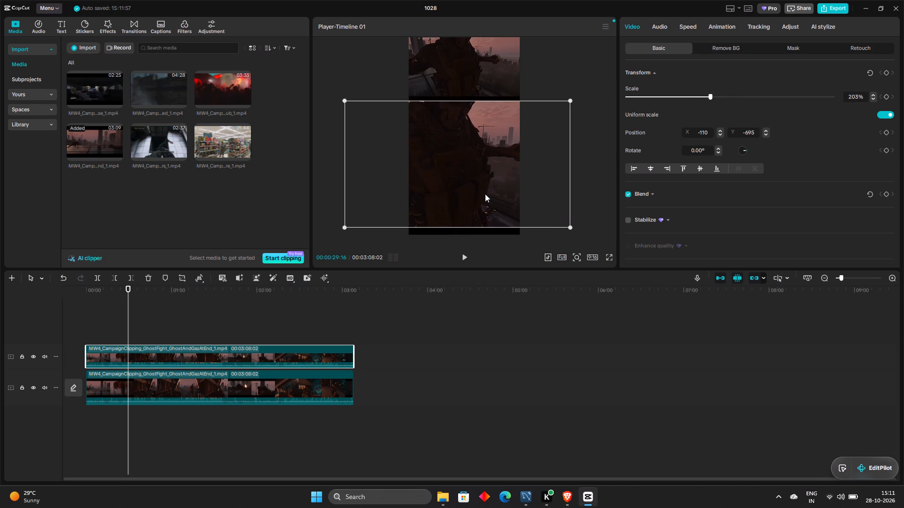
pyautogui.moveTo(485, 194); pyautogui.dragTo(488, 191)
pyautogui.click(466, 254)
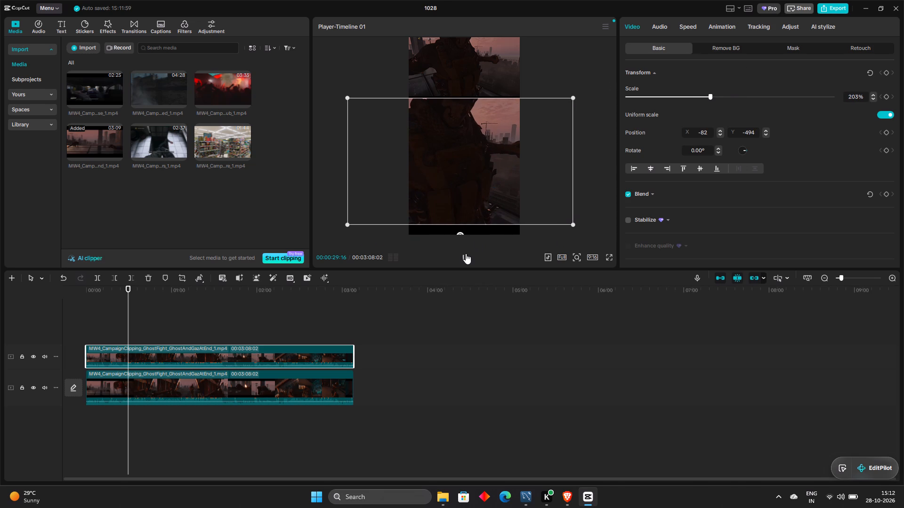
pyautogui.click(605, 123)
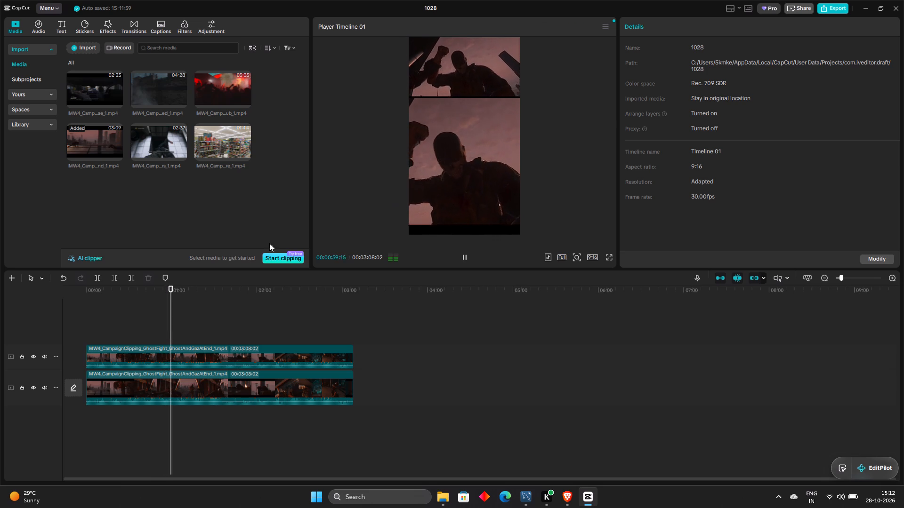
# Trim the beginning of the upper-track GhostFight clip so its duration becomes 00:02:54:25.
pyautogui.click(110, 348)
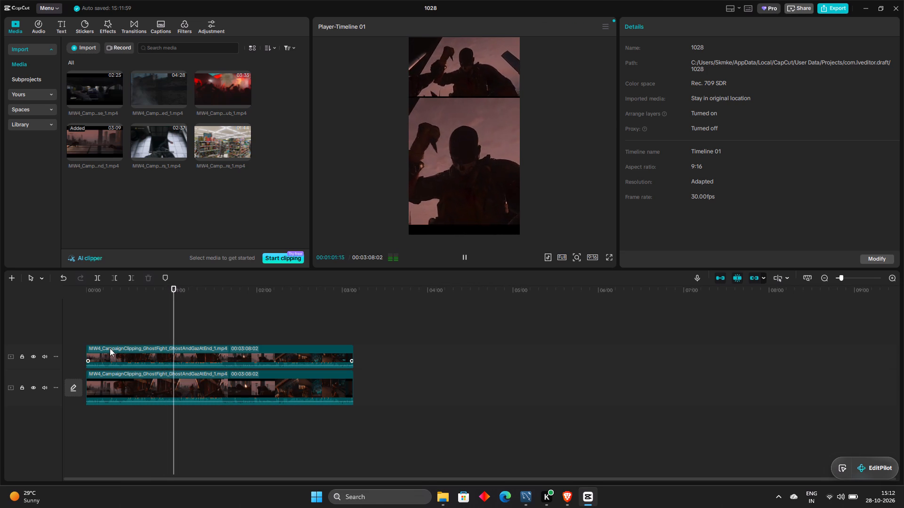
pyautogui.moveTo(85, 350); pyautogui.dragTo(89, 353)
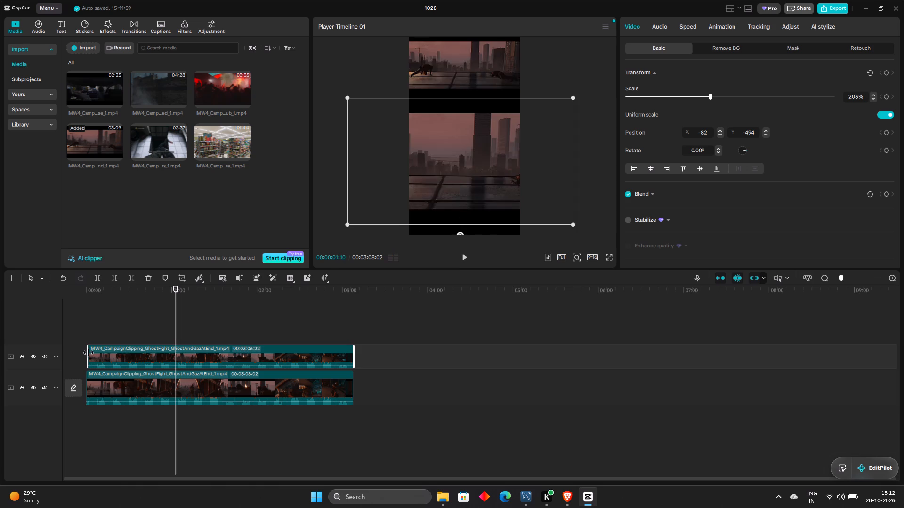
pyautogui.moveTo(89, 353); pyautogui.dragTo(98, 357)
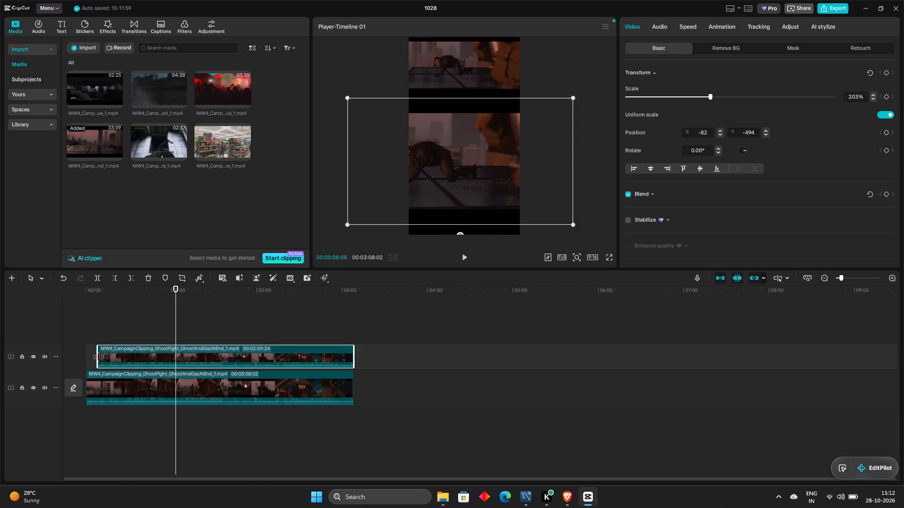
pyautogui.moveTo(98, 357); pyautogui.dragTo(101, 358)
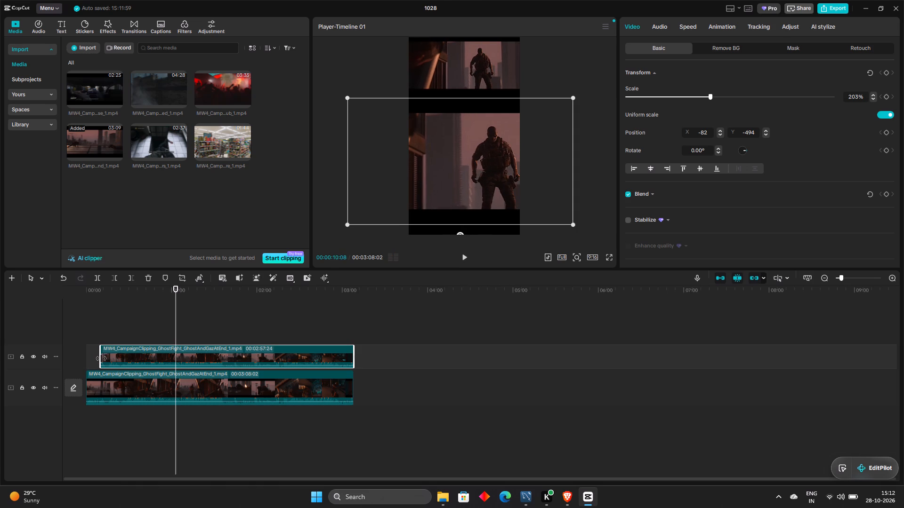
pyautogui.moveTo(101, 358); pyautogui.dragTo(113, 363)
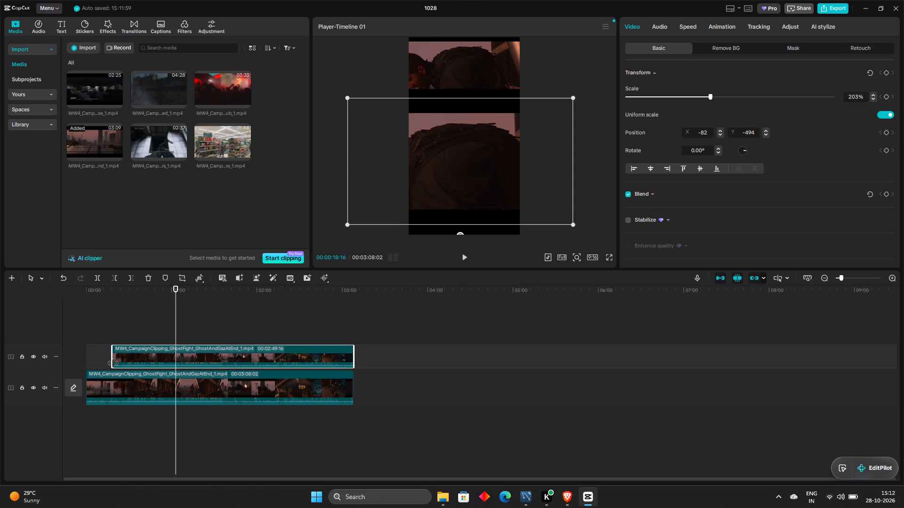
pyautogui.moveTo(113, 363); pyautogui.dragTo(102, 362)
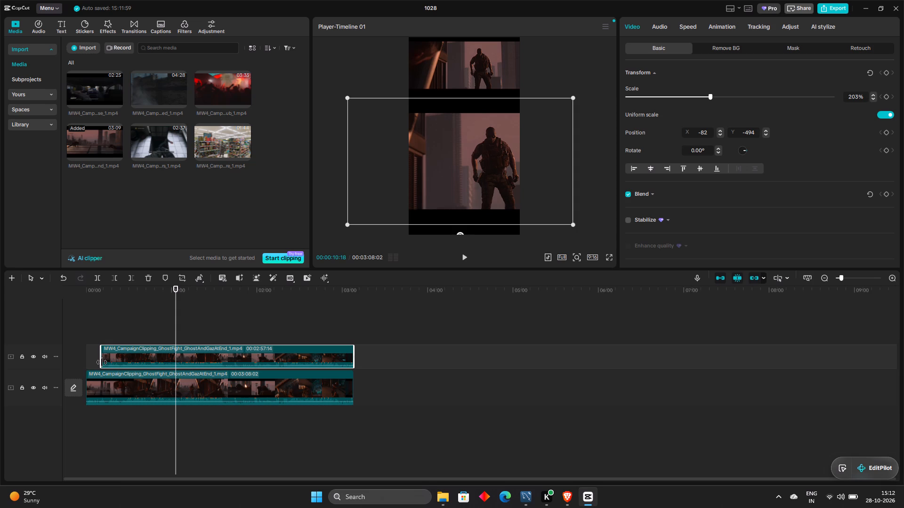
pyautogui.moveTo(102, 362); pyautogui.dragTo(105, 362)
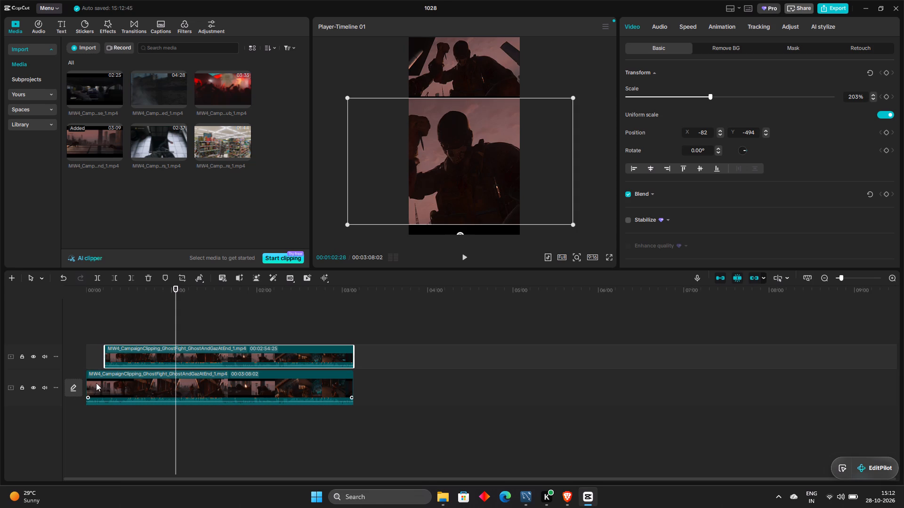
# Trim the lower-track clip's beginning to match at 00:02:54:25, and move the upper-track clip to the timeline start.
pyautogui.click(96, 383)
pyautogui.moveTo(86, 381); pyautogui.dragTo(99, 390)
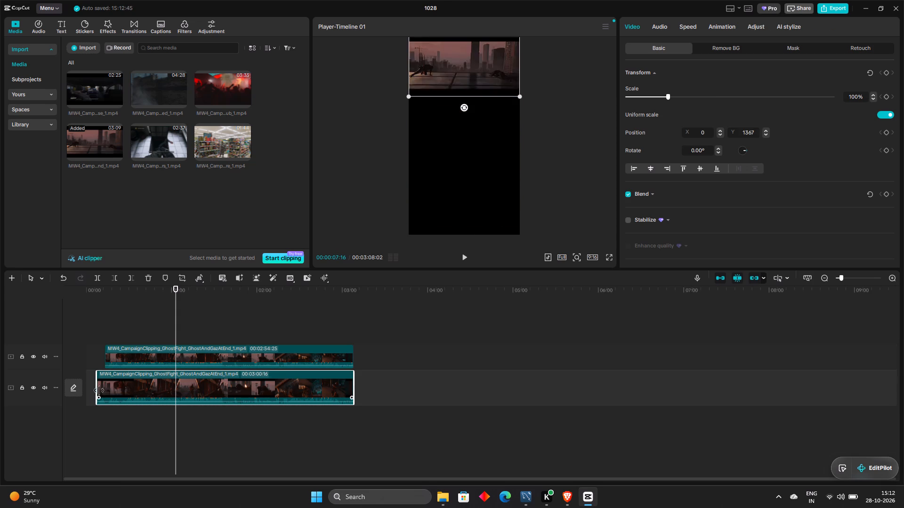
pyautogui.moveTo(99, 390); pyautogui.dragTo(104, 393)
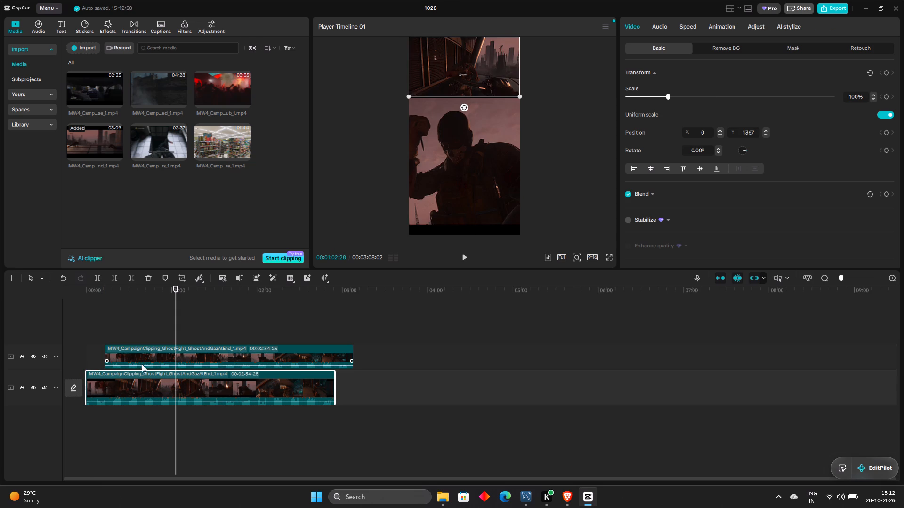
pyautogui.moveTo(147, 361); pyautogui.dragTo(127, 361)
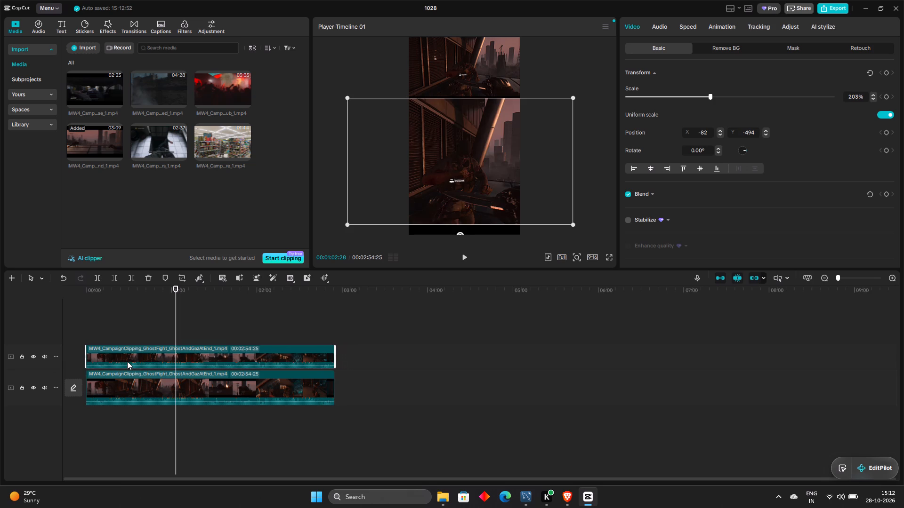
# Review the trimmed stacked video from the timeline start through to its end, checking the framing in both pictures.
pyautogui.moveTo(175, 315); pyautogui.dragTo(94, 340)
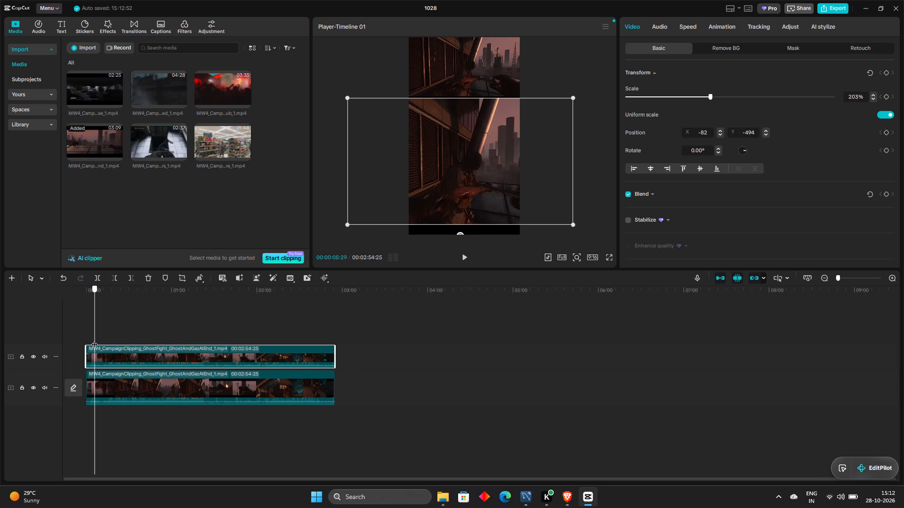
pyautogui.moveTo(94, 340); pyautogui.dragTo(86, 341)
pyautogui.click(140, 329)
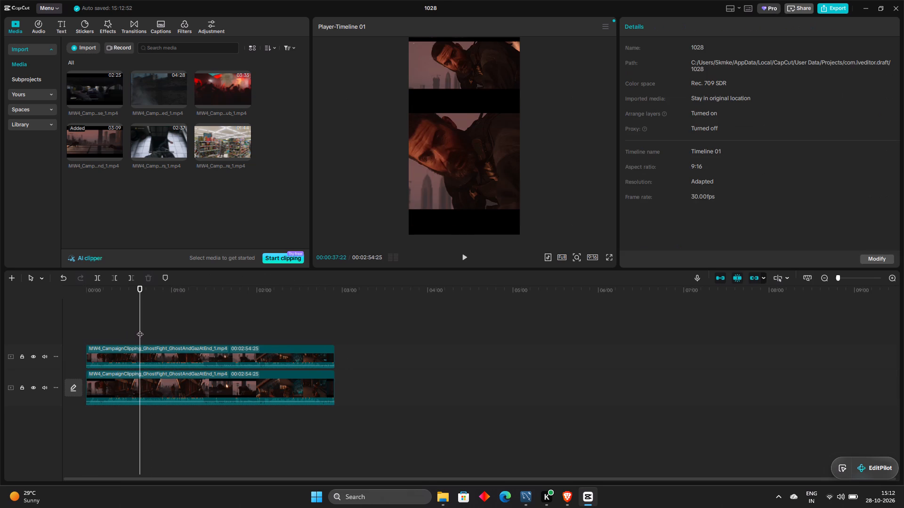
pyautogui.click(92, 312)
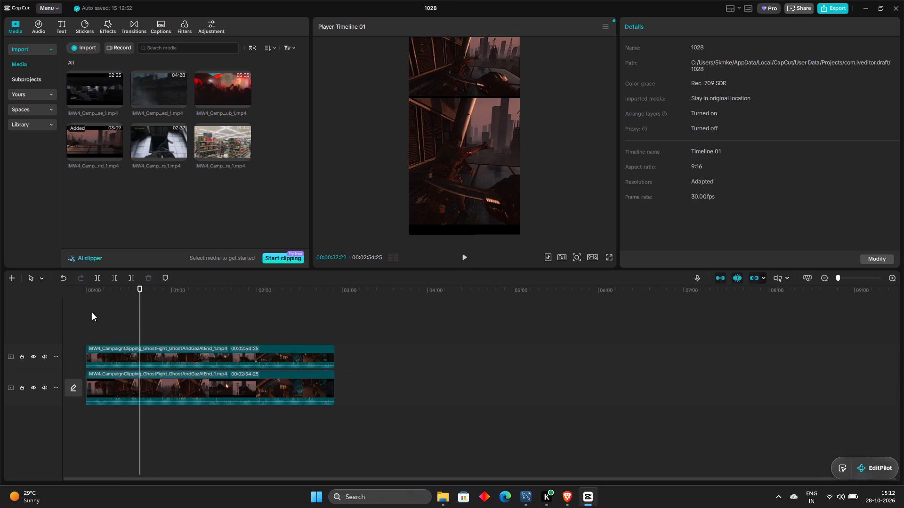
pyautogui.click(92, 312)
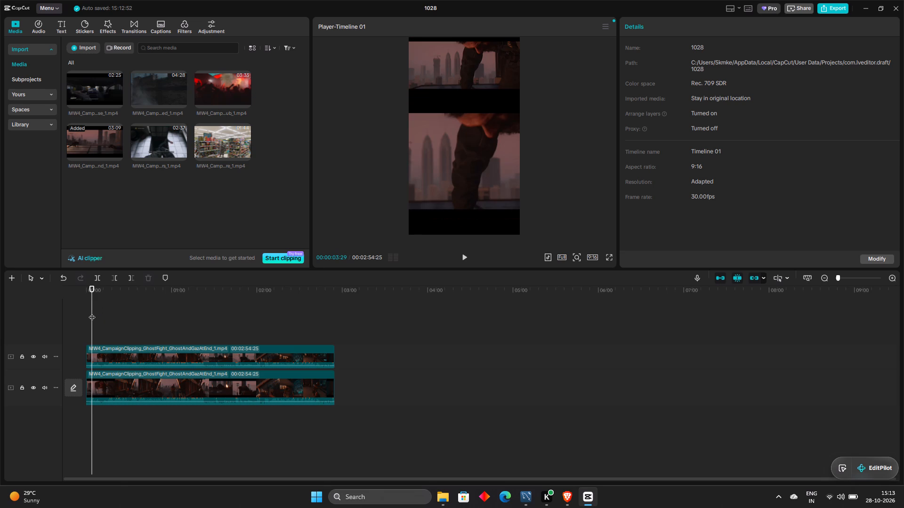
pyautogui.moveTo(92, 312); pyautogui.dragTo(84, 313)
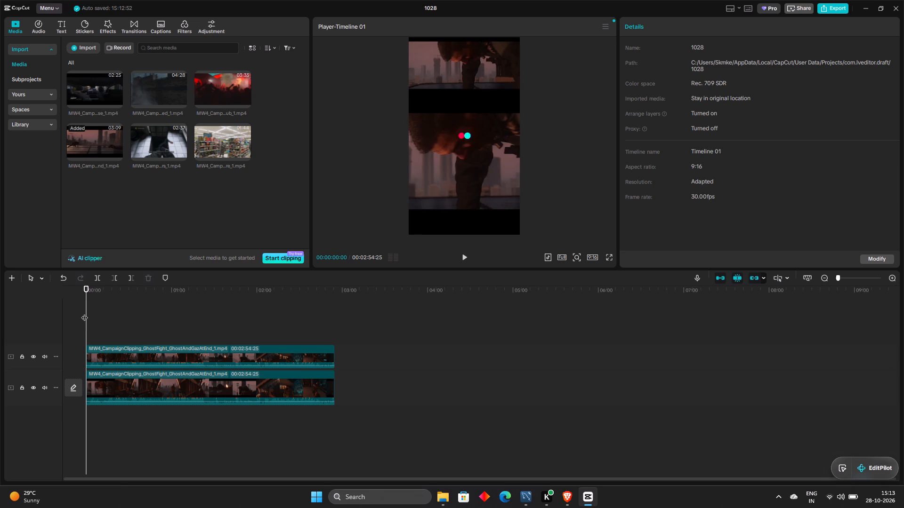
pyautogui.click(468, 257)
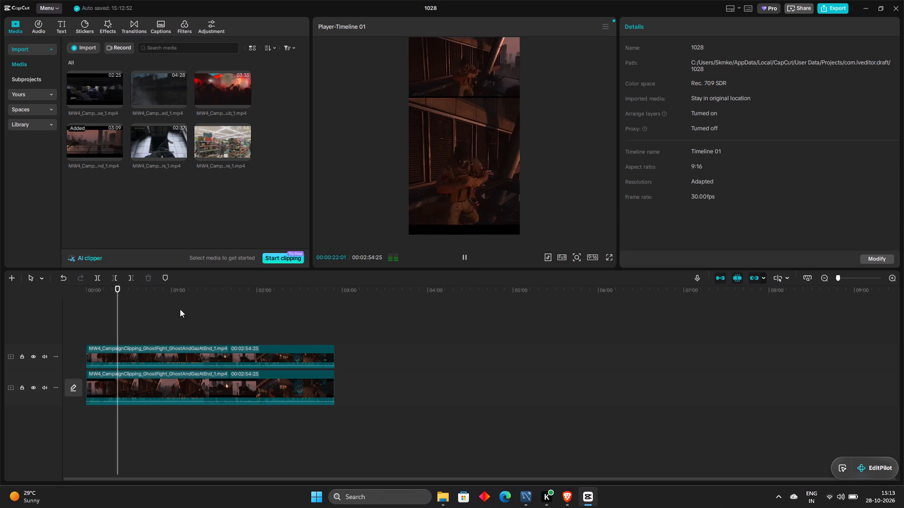
pyautogui.moveTo(122, 318); pyautogui.dragTo(183, 326)
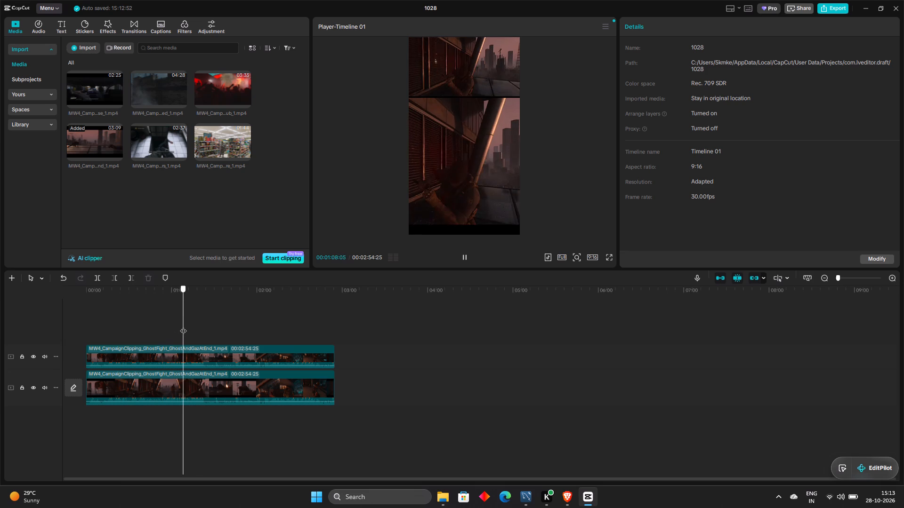
pyautogui.moveTo(183, 326); pyautogui.dragTo(215, 334)
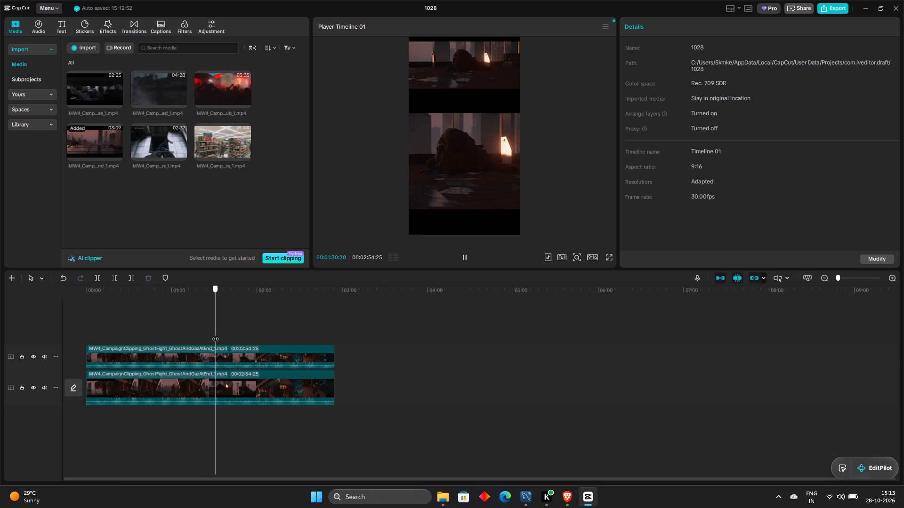
pyautogui.moveTo(215, 334); pyautogui.dragTo(229, 339)
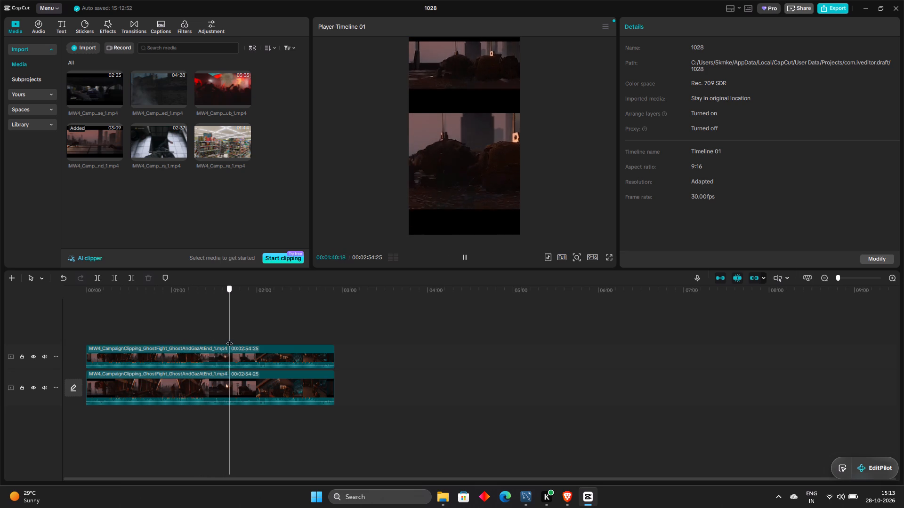
pyautogui.moveTo(229, 339); pyautogui.dragTo(244, 344)
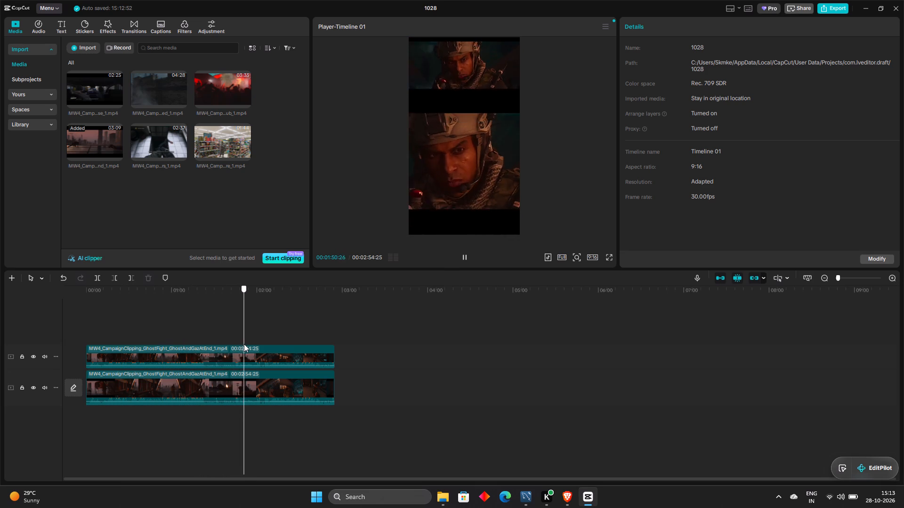
pyautogui.moveTo(244, 344); pyautogui.dragTo(258, 349)
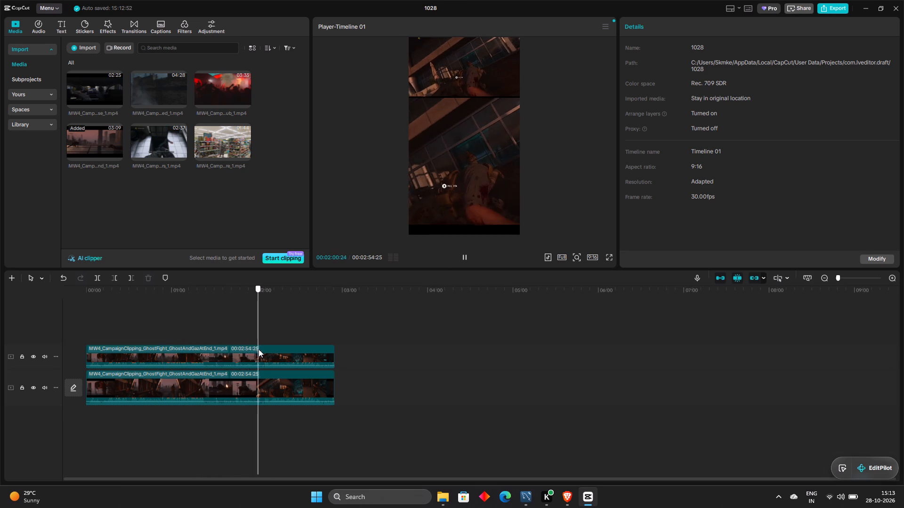
pyautogui.moveTo(258, 349); pyautogui.dragTo(293, 358)
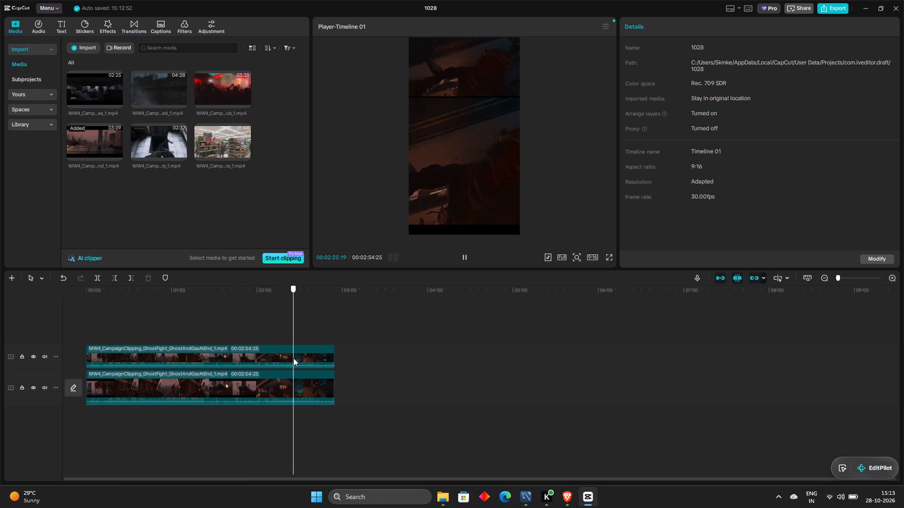
pyautogui.moveTo(293, 358); pyautogui.dragTo(320, 361)
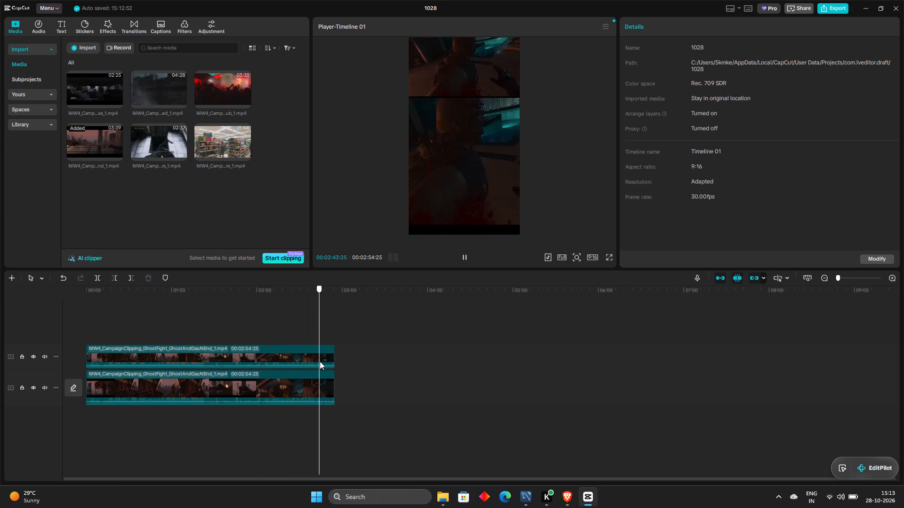
pyautogui.moveTo(320, 361); pyautogui.dragTo(330, 362)
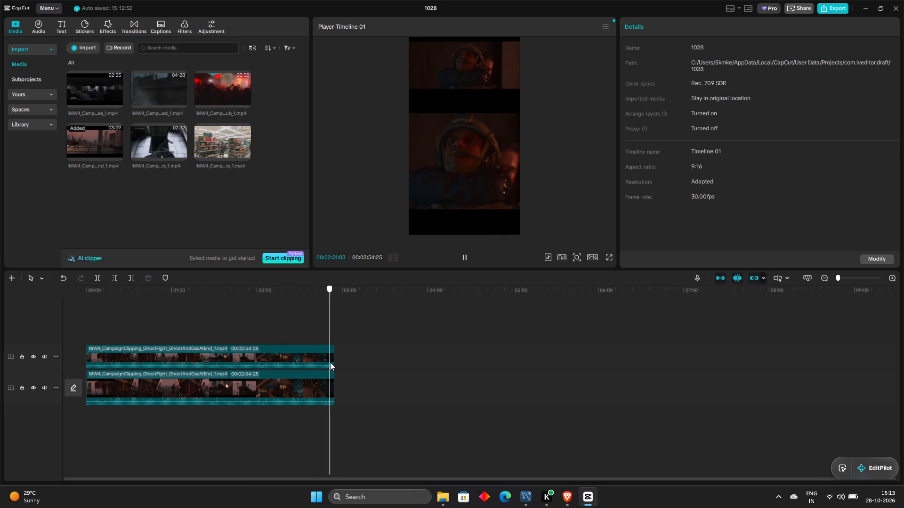
pyautogui.moveTo(330, 362); pyautogui.dragTo(346, 362)
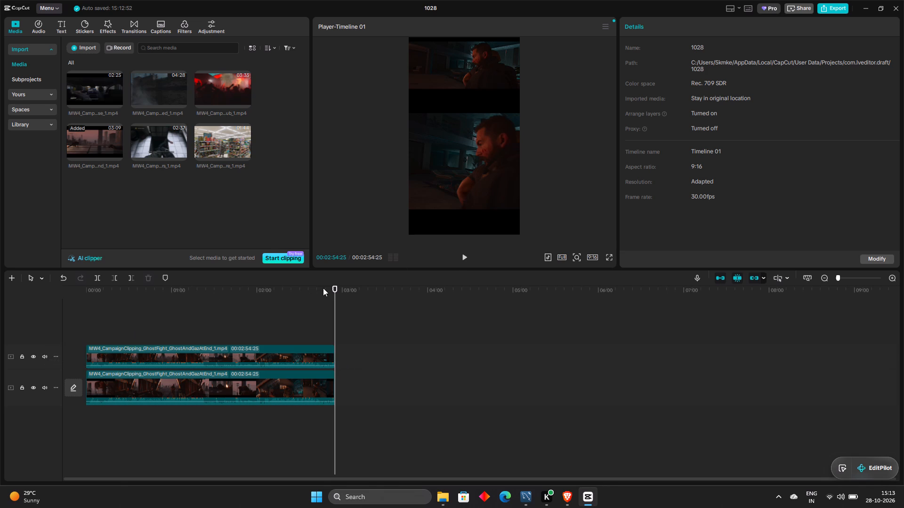
# Export the video at 1080P with the Higher bit rate, H.264 codec, mp4 format, 30fps and MP3 audio.
pyautogui.click(837, 8)
pyautogui.click(555, 383)
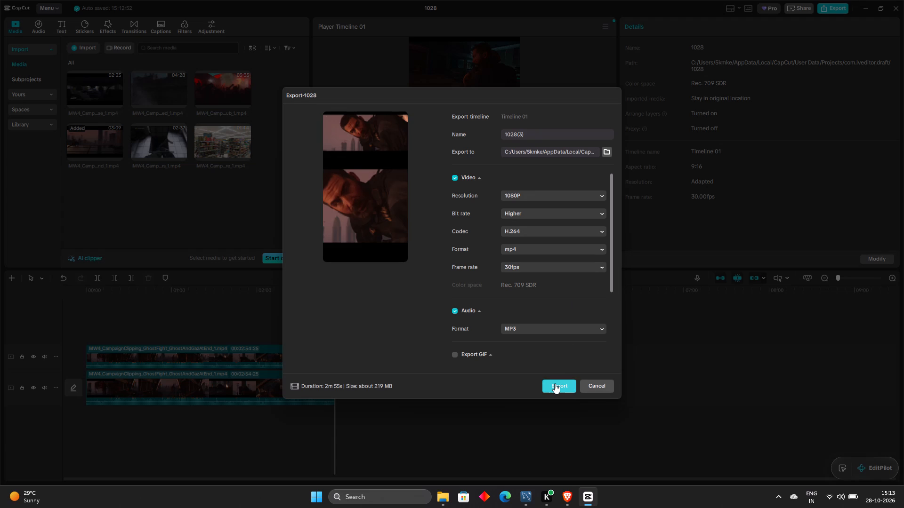
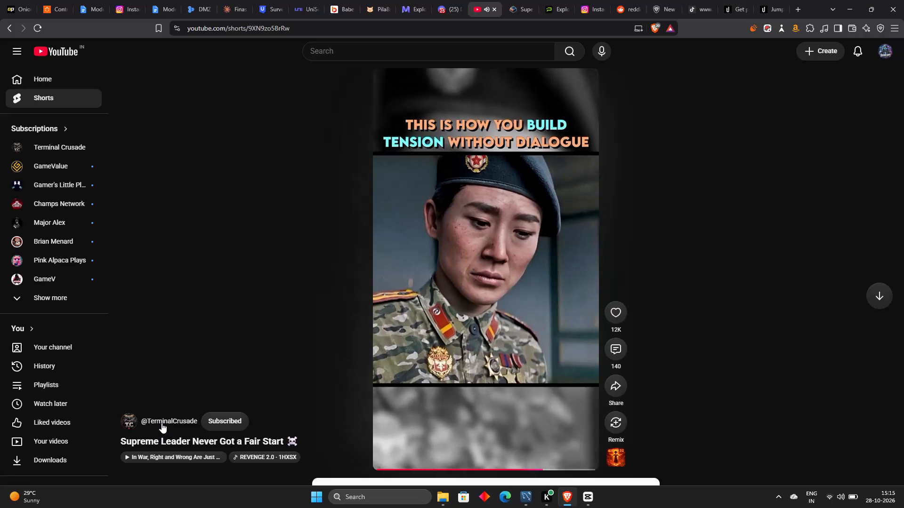
# Browse the Terminal Crusade channel's Shorts to examine their captions and framing, and open "The Words Price Never Expected From Ghost…".
pyautogui.click(160, 418)
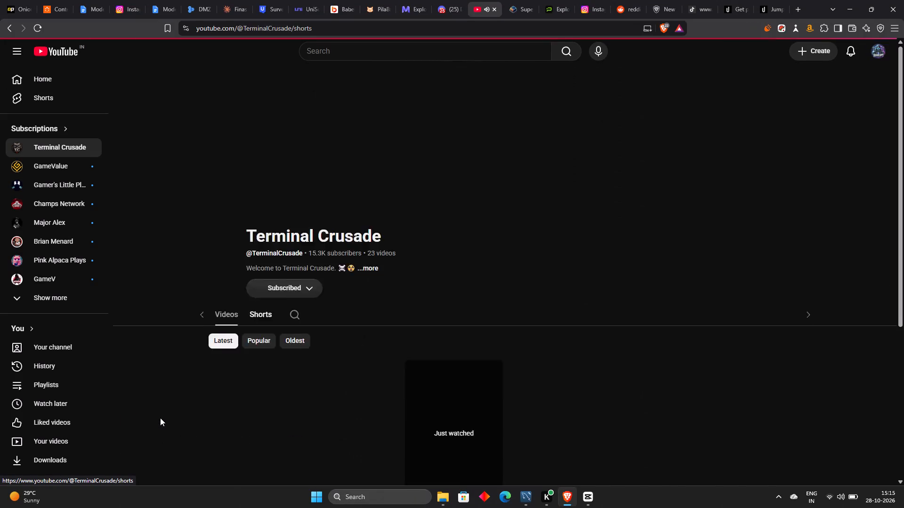
pyautogui.moveTo(903, 177); pyautogui.dragTo(901, 222)
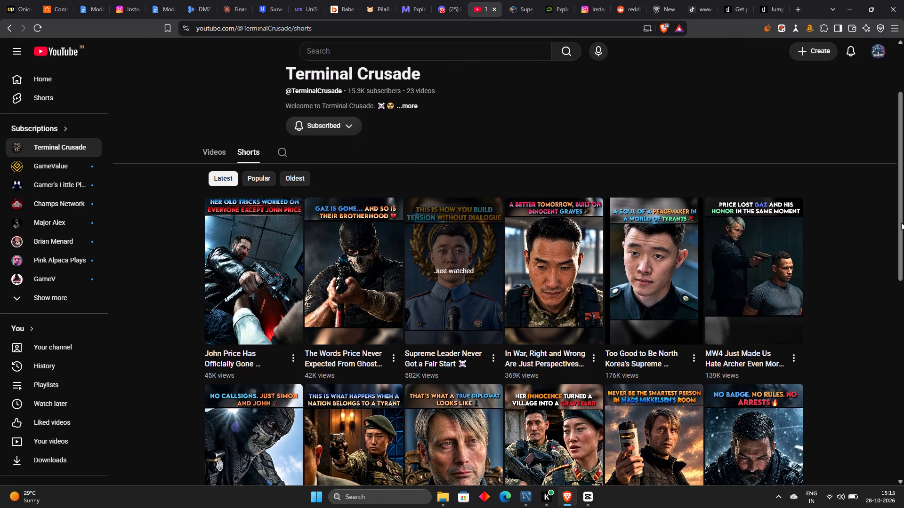
pyautogui.moveTo(901, 222); pyautogui.dragTo(903, 260)
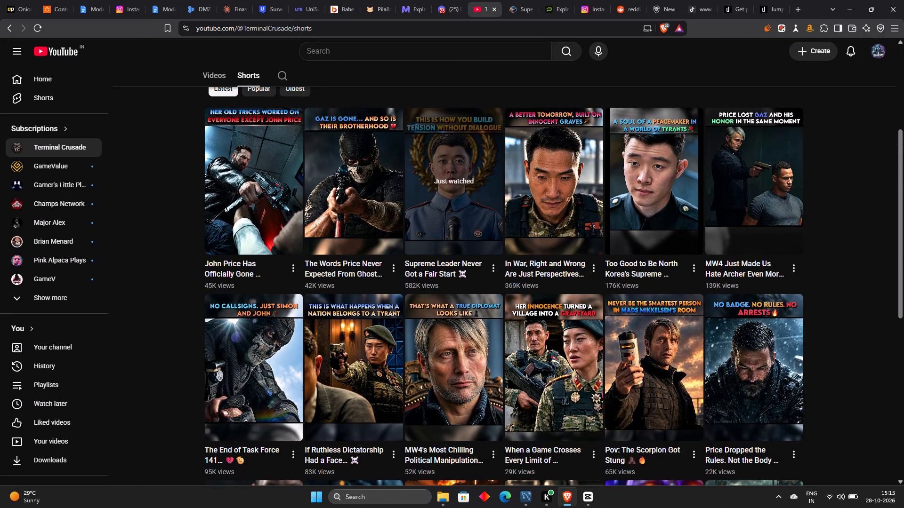
pyautogui.moveTo(903, 260); pyautogui.dragTo(903, 373)
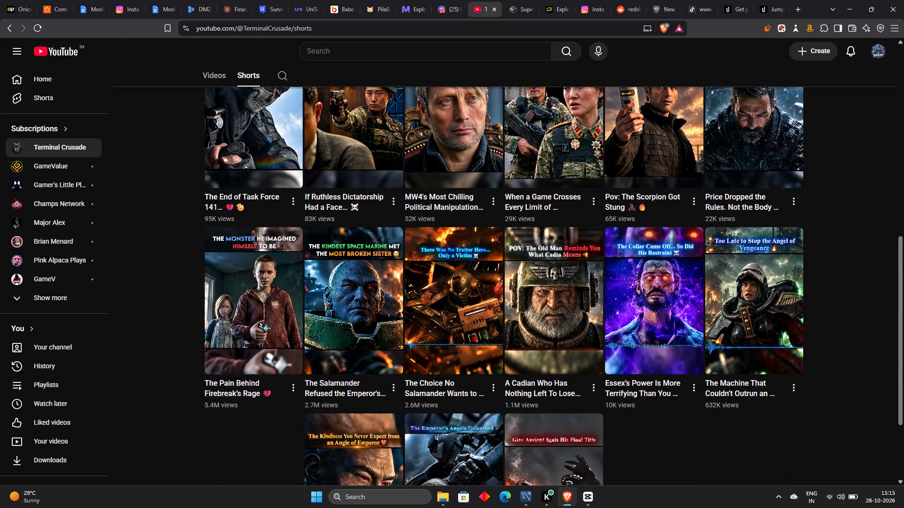
pyautogui.moveTo(903, 373); pyautogui.dragTo(896, 404)
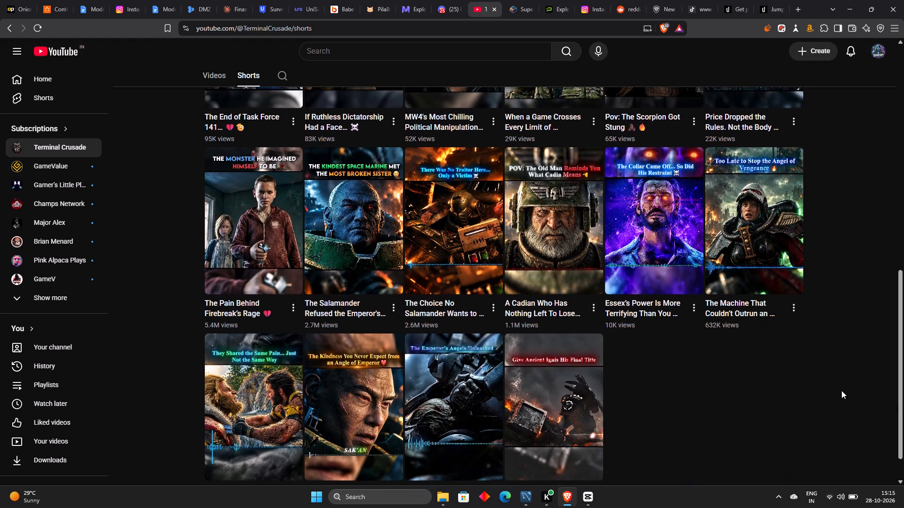
pyautogui.click(903, 318)
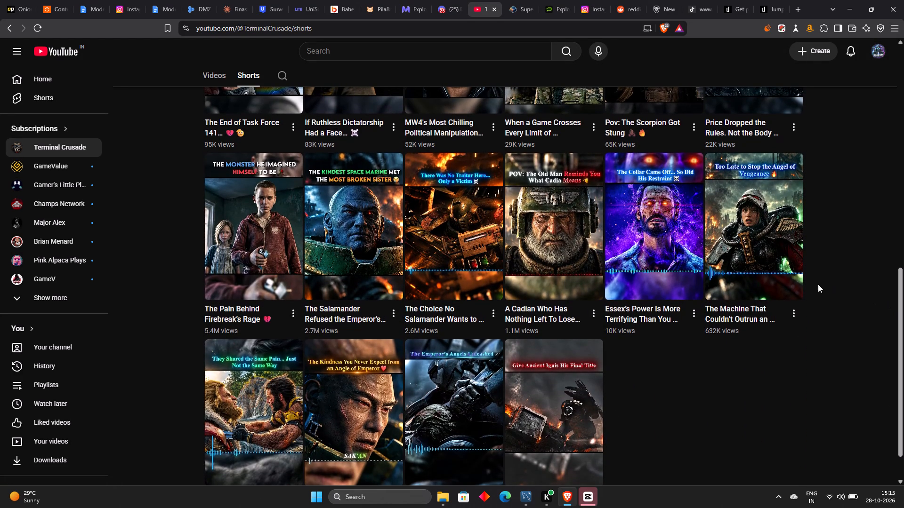
pyautogui.moveTo(903, 336); pyautogui.dragTo(903, 325)
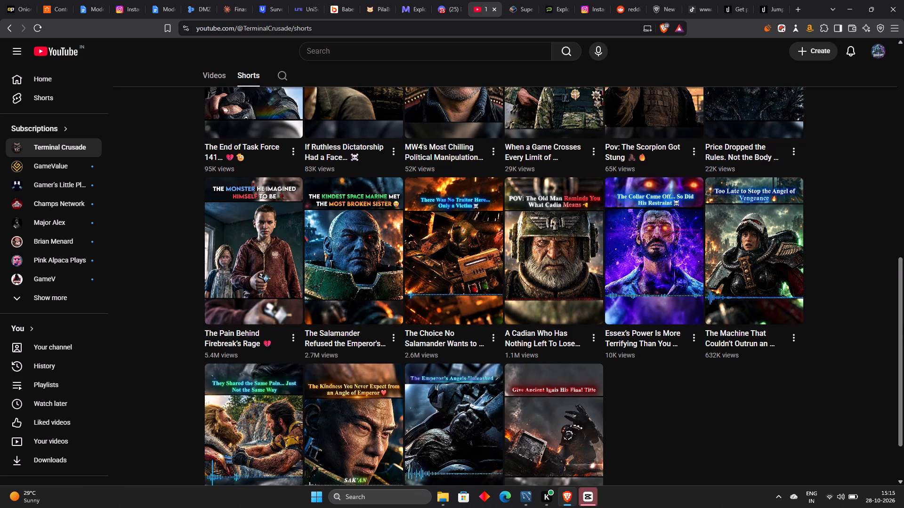
pyautogui.moveTo(903, 325); pyautogui.dragTo(903, 270)
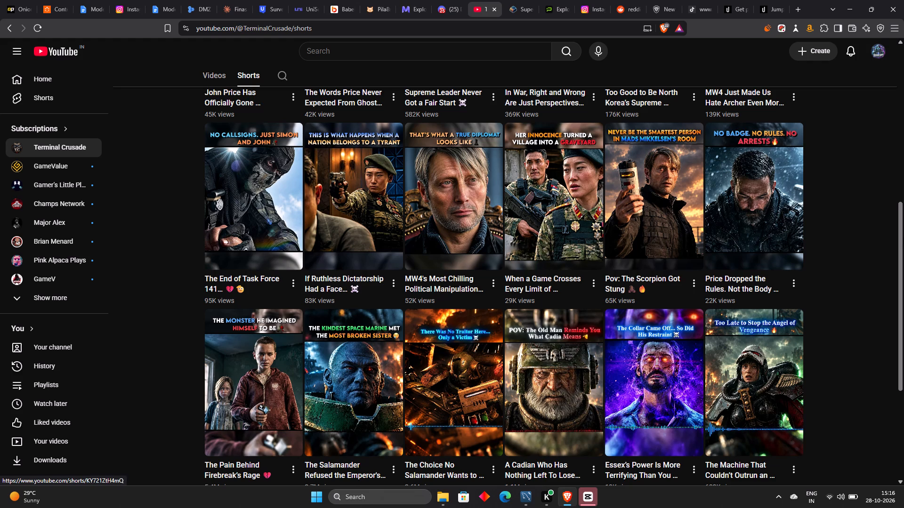
pyautogui.moveTo(903, 237); pyautogui.dragTo(903, 200)
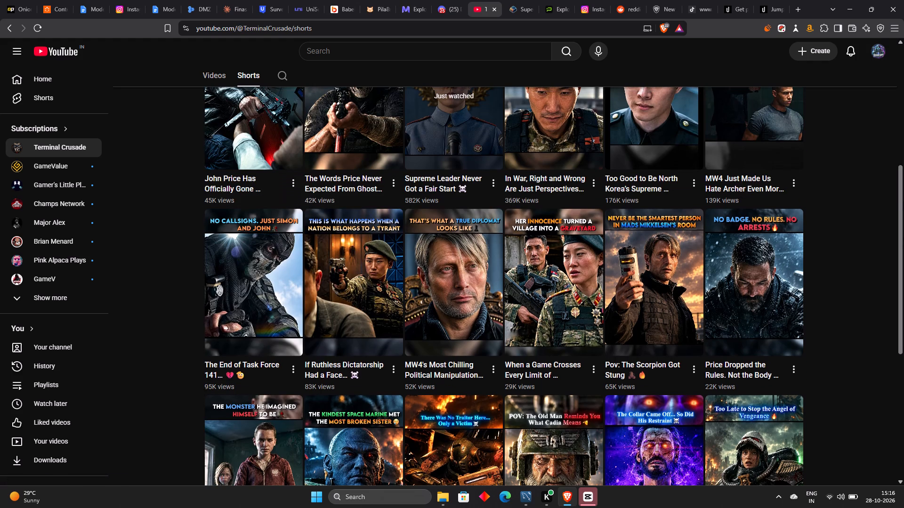
pyautogui.moveTo(903, 200); pyautogui.dragTo(903, 134)
pyautogui.moveTo(903, 224); pyautogui.dragTo(903, 111)
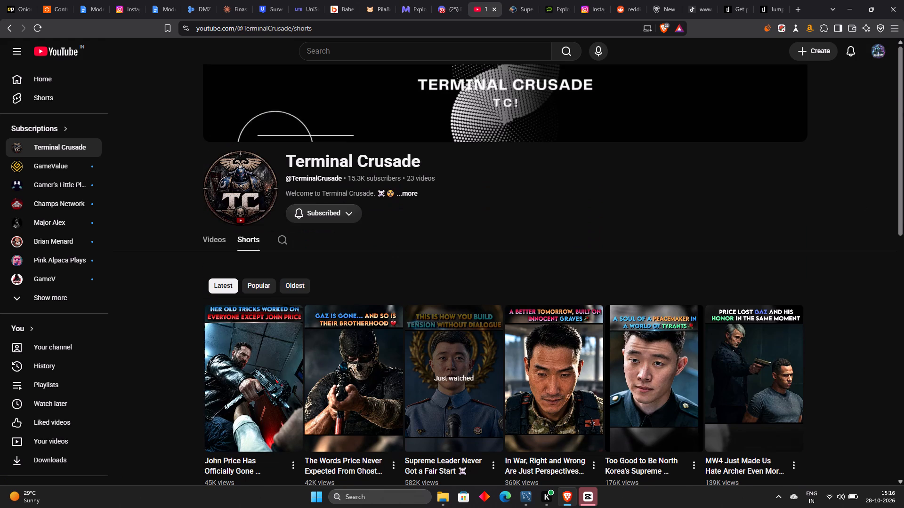
pyautogui.moveTo(903, 111); pyautogui.dragTo(903, 211)
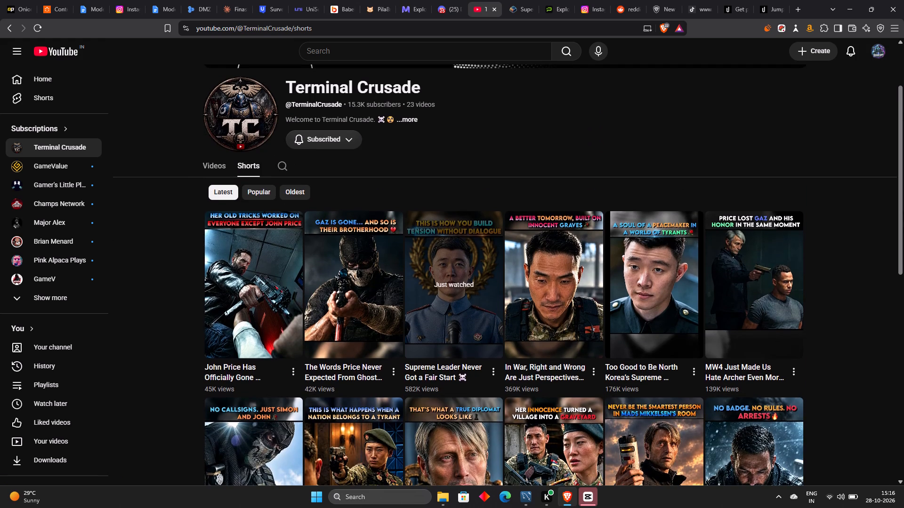
pyautogui.click(352, 342)
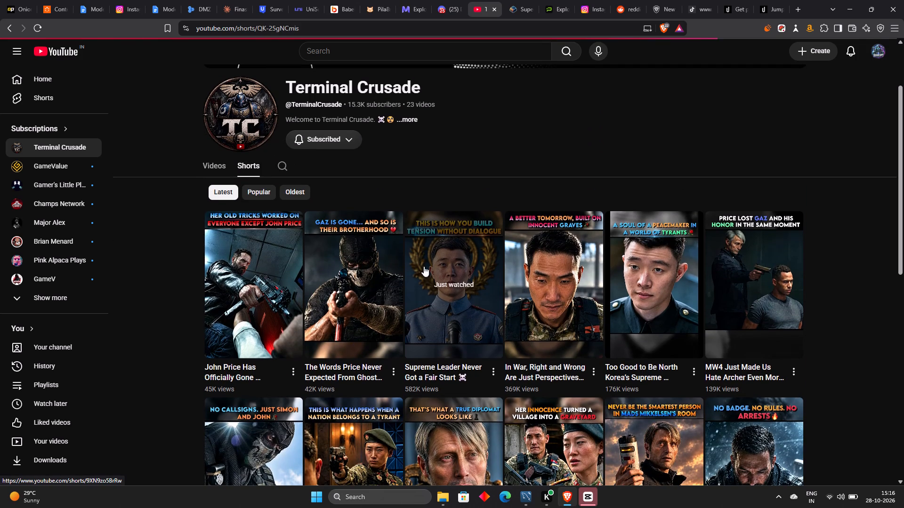
# Switch to CapCut, dismiss the export window, and delete both GhostFight clips from the timeline.
pyautogui.click(592, 502)
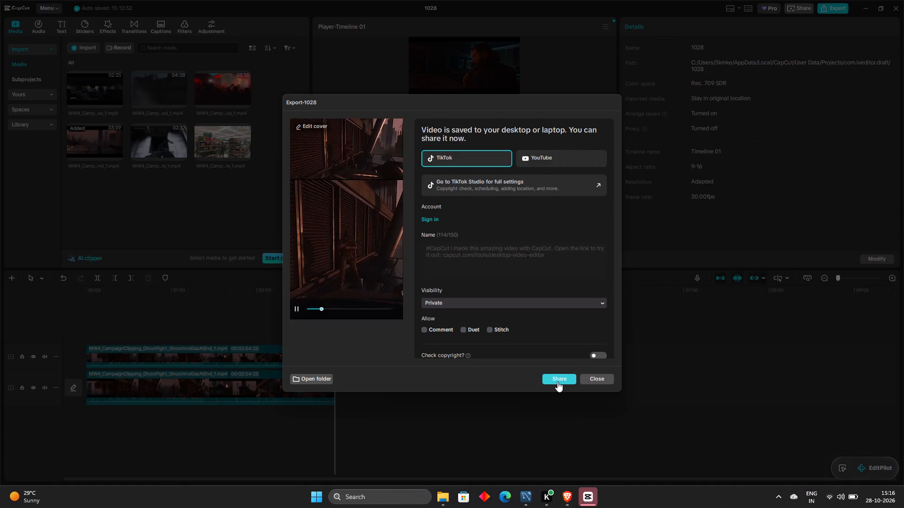
pyautogui.click(589, 383)
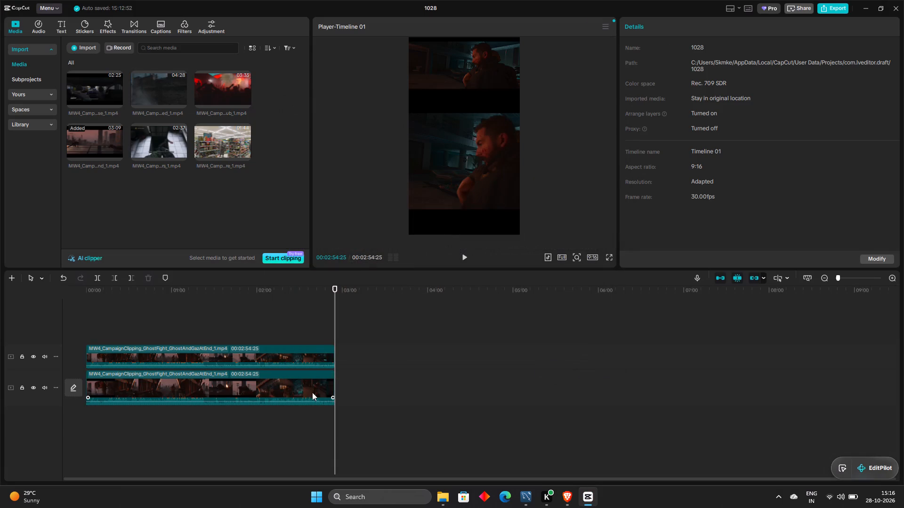
pyautogui.moveTo(311, 417); pyautogui.dragTo(300, 377)
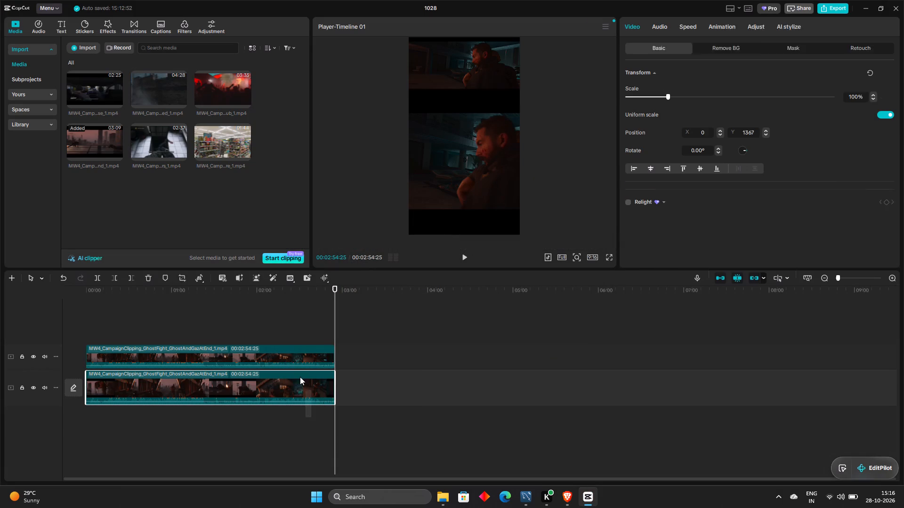
pyautogui.moveTo(300, 377); pyautogui.dragTo(283, 349)
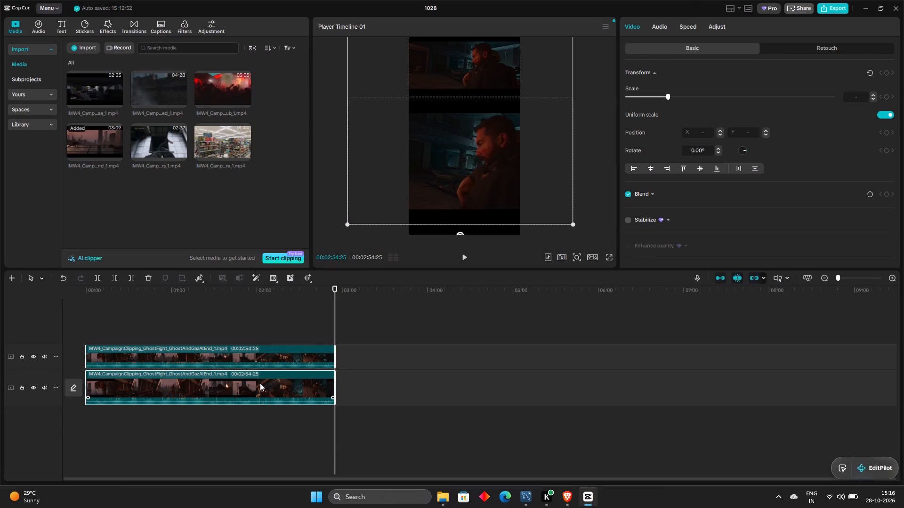
pyautogui.click(152, 277)
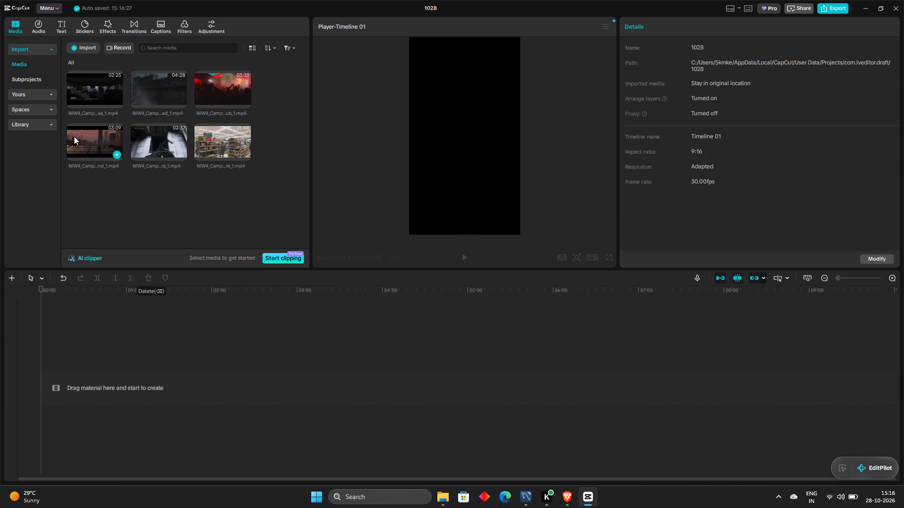
# Place the MW4_CampaignClipping_CivilianExecution_RefusingOrders_1 clip at the start of the empty timeline.
pyautogui.click(144, 148)
pyautogui.moveTo(144, 148); pyautogui.dragTo(99, 369)
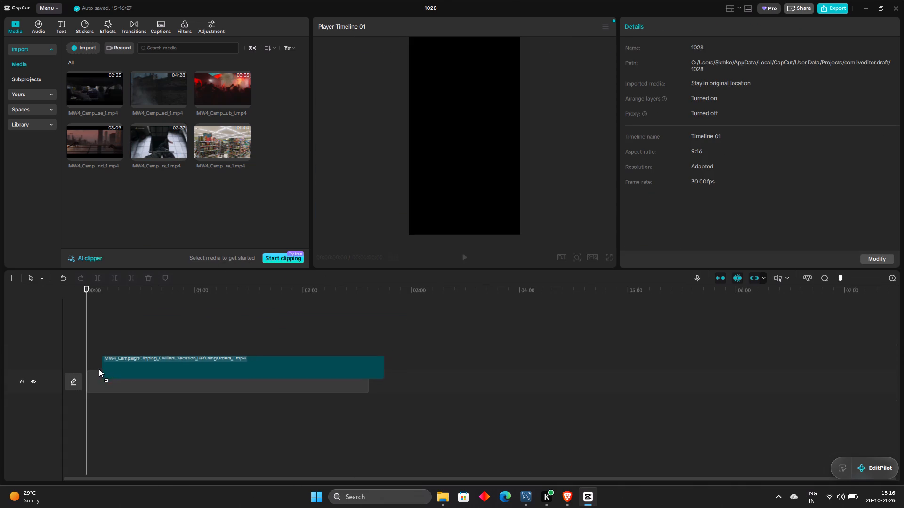
pyautogui.moveTo(99, 369); pyautogui.dragTo(94, 377)
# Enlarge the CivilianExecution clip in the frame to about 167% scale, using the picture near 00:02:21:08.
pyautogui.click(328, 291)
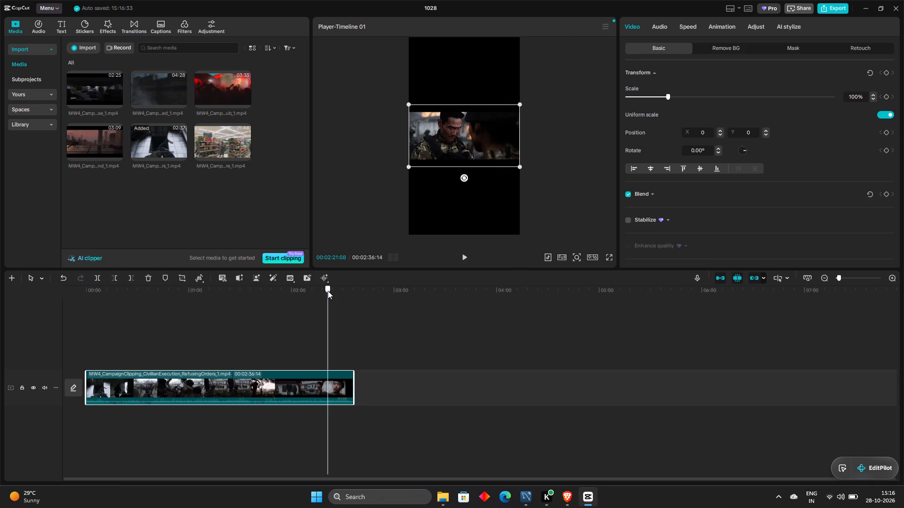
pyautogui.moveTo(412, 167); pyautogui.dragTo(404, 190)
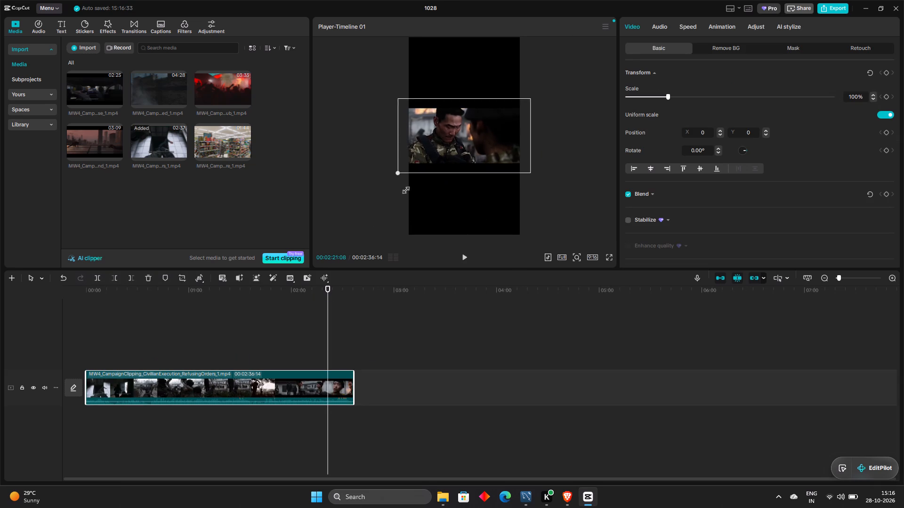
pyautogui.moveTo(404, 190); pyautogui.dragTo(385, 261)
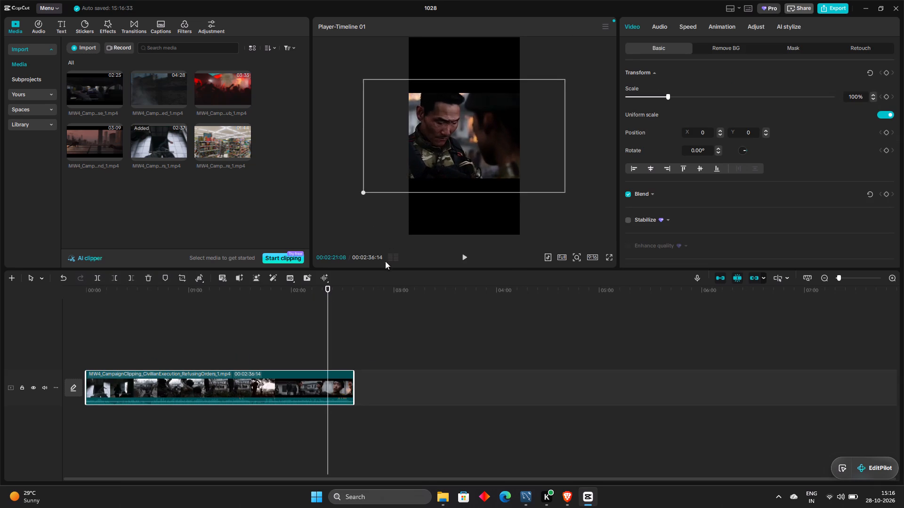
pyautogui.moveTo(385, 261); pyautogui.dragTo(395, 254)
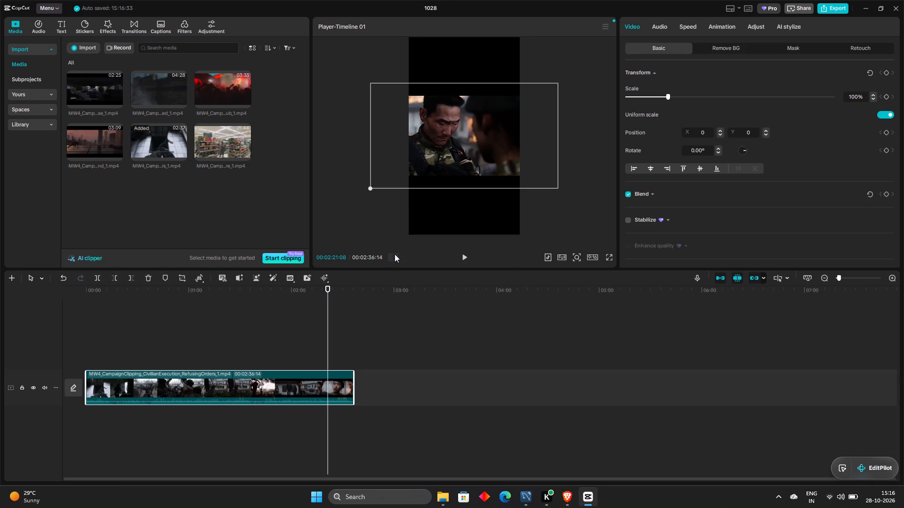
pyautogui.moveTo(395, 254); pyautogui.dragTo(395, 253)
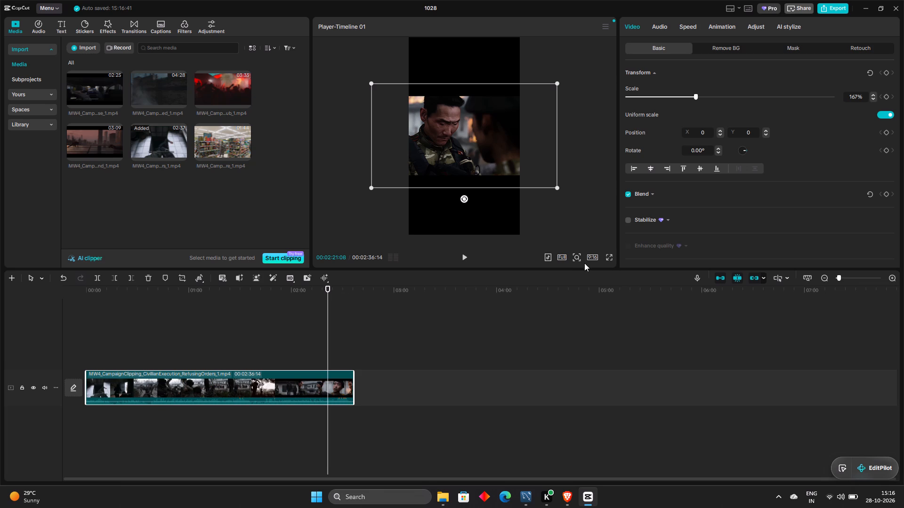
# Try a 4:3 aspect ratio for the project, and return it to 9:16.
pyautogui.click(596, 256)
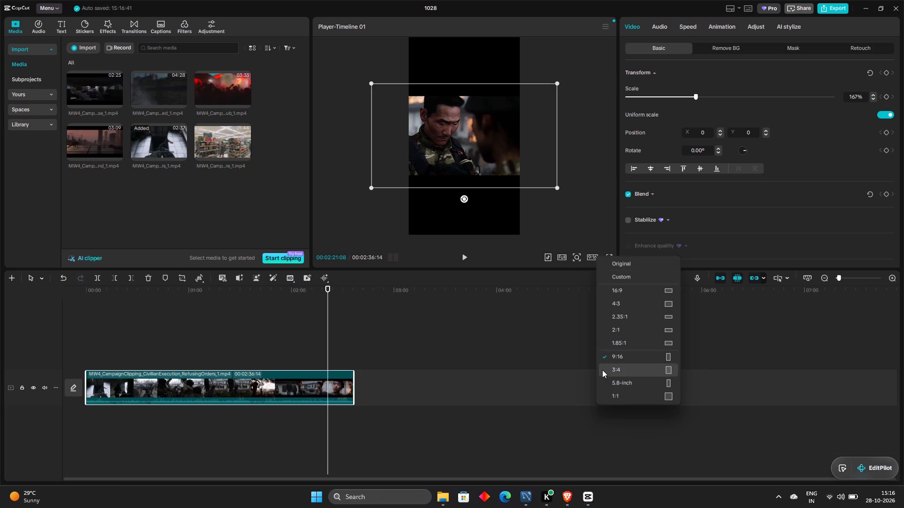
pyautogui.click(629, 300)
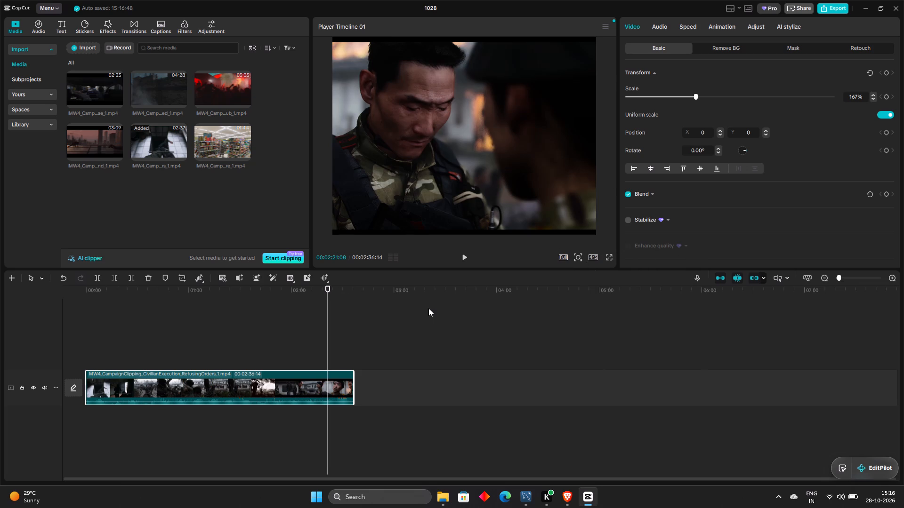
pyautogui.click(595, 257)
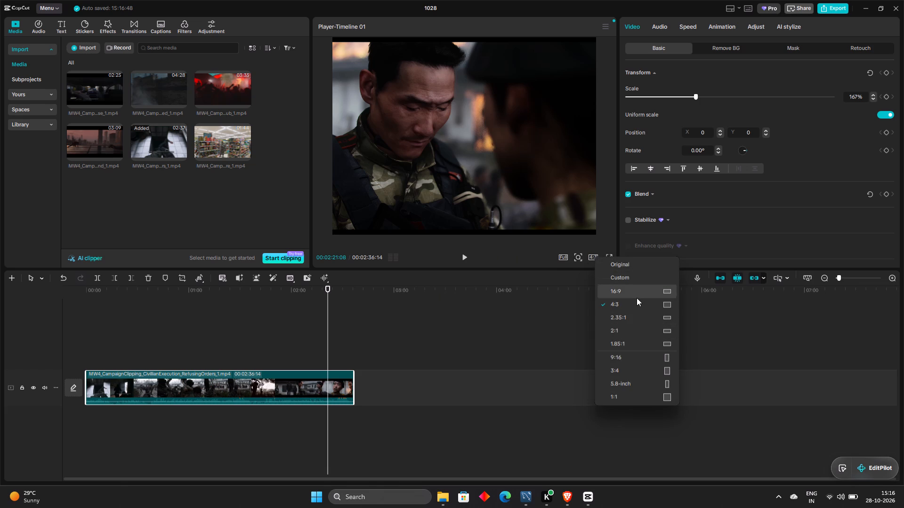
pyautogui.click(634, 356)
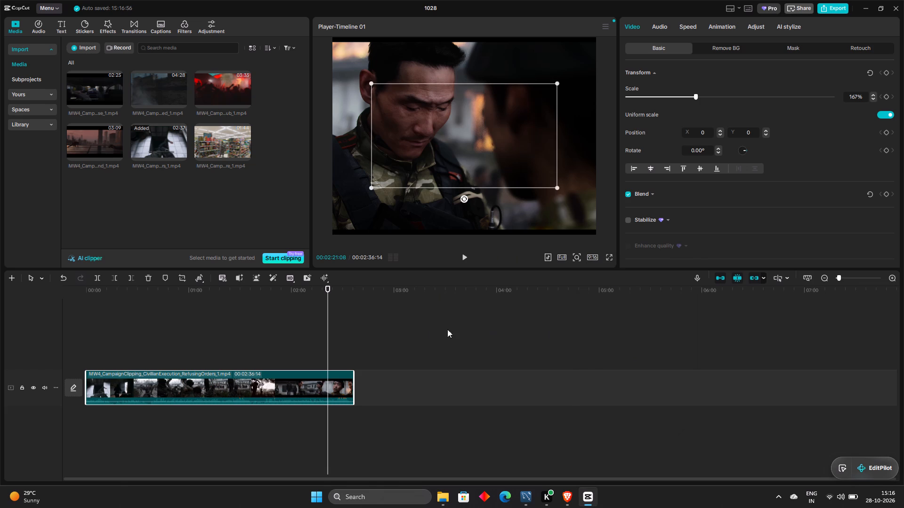
# Using the officer's close-up at 00:02:06:03, enlarge the CivilianExecution clip to about 232%, position it near X -476, Y 82, and play it back.
pyautogui.click(467, 257)
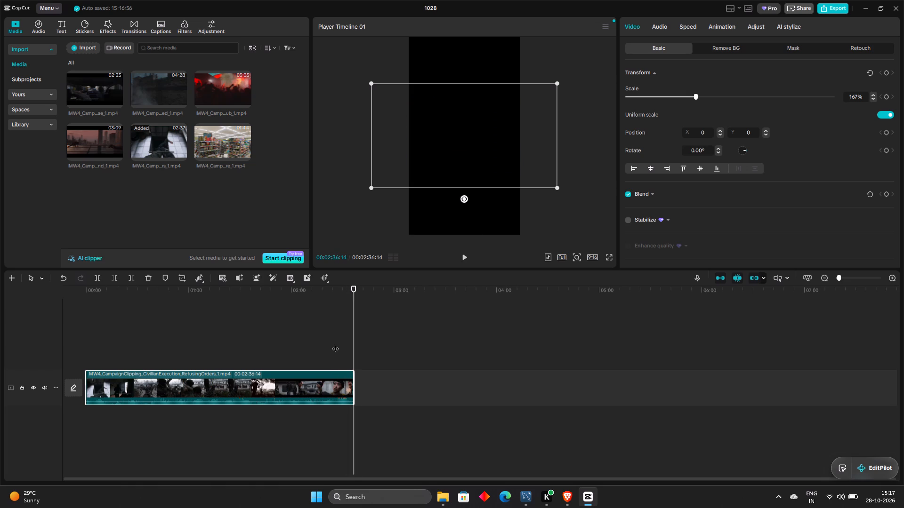
pyautogui.moveTo(355, 326); pyautogui.dragTo(268, 338)
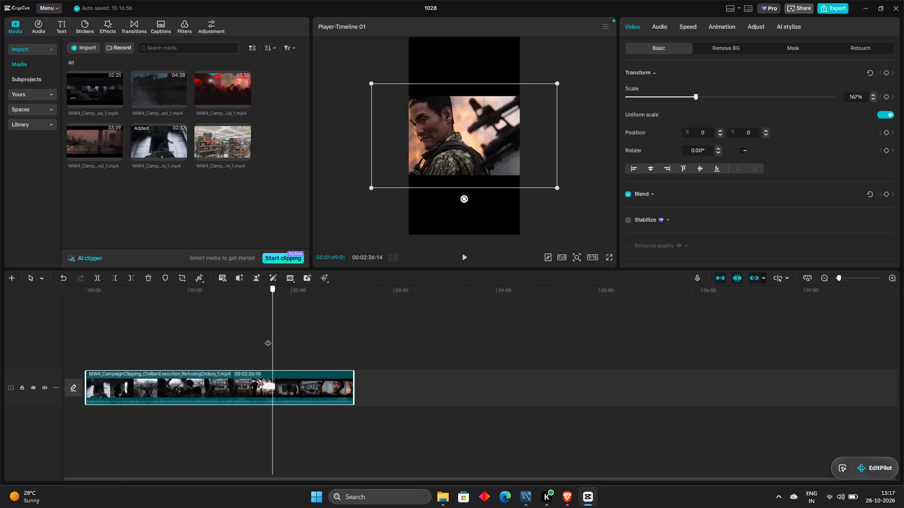
pyautogui.moveTo(268, 338); pyautogui.dragTo(282, 339)
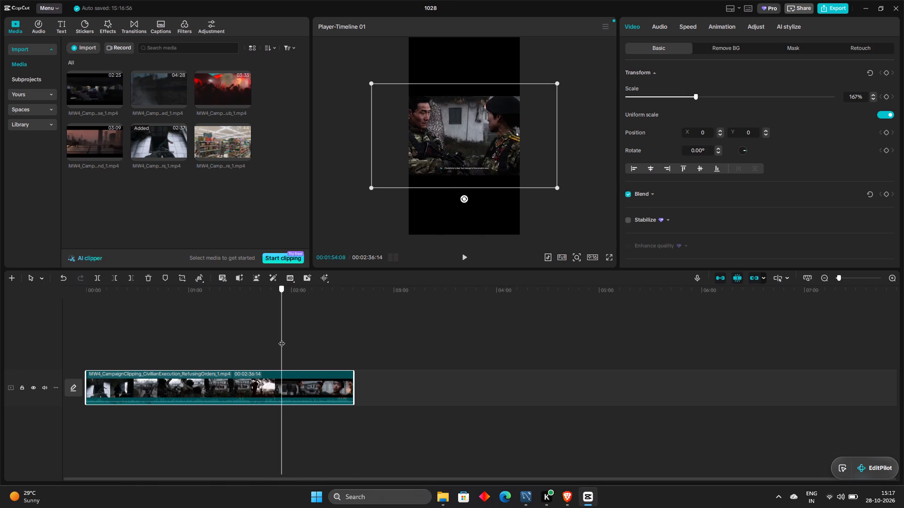
pyautogui.moveTo(282, 339); pyautogui.dragTo(302, 339)
pyautogui.moveTo(469, 150); pyautogui.dragTo(460, 156)
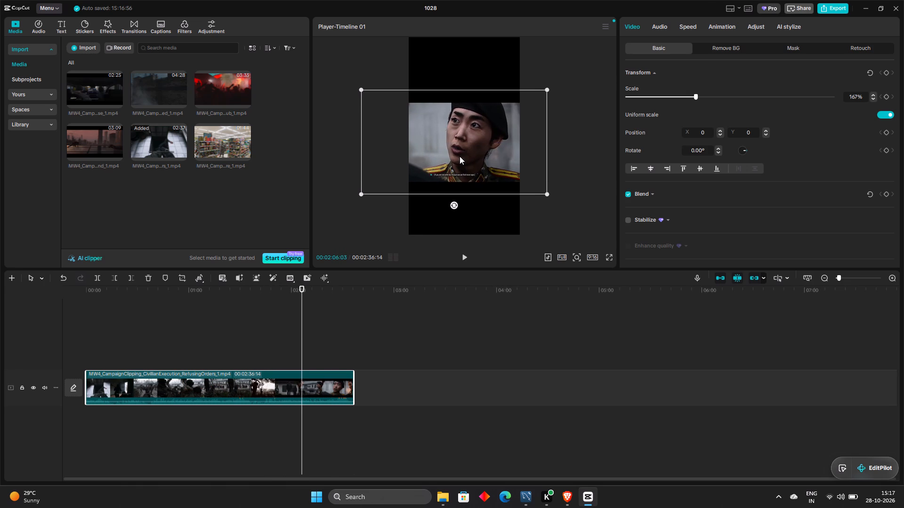
pyautogui.moveTo(548, 88); pyautogui.dragTo(564, 64)
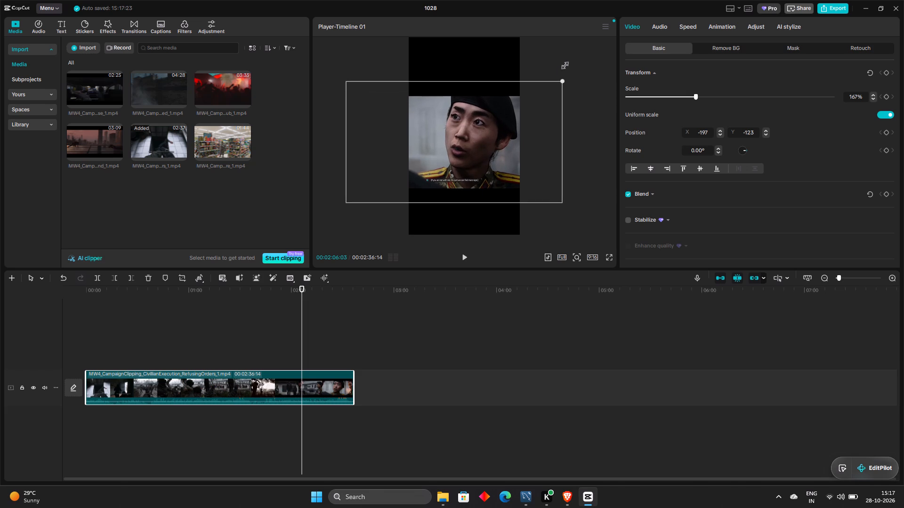
pyautogui.moveTo(564, 64); pyautogui.dragTo(592, 42)
pyautogui.moveTo(515, 125); pyautogui.dragTo(501, 115)
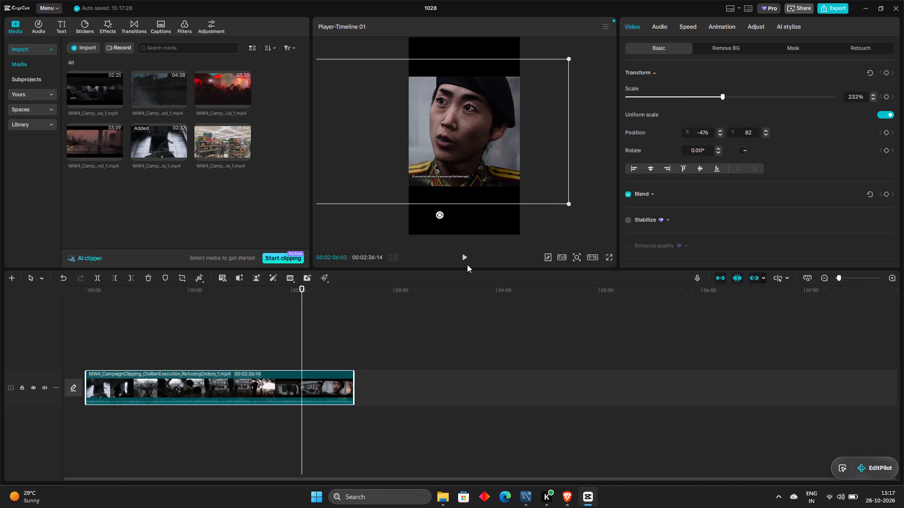
pyautogui.click(463, 256)
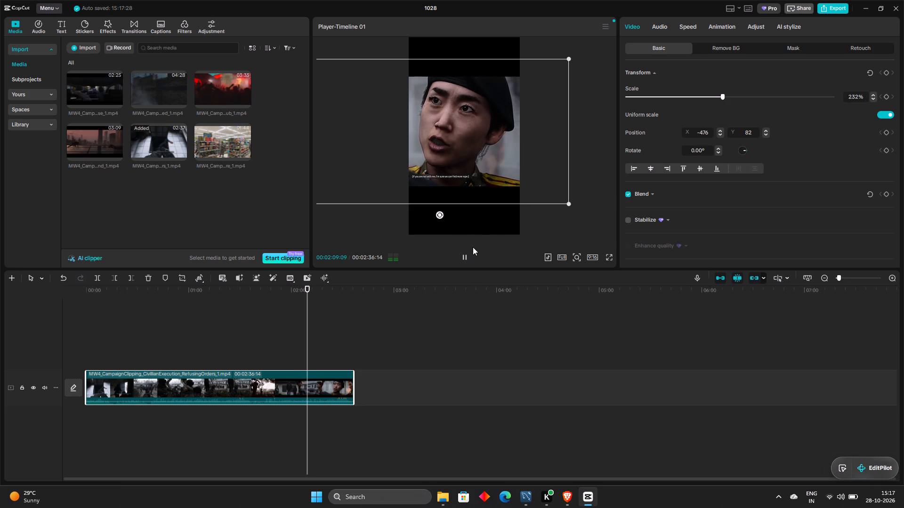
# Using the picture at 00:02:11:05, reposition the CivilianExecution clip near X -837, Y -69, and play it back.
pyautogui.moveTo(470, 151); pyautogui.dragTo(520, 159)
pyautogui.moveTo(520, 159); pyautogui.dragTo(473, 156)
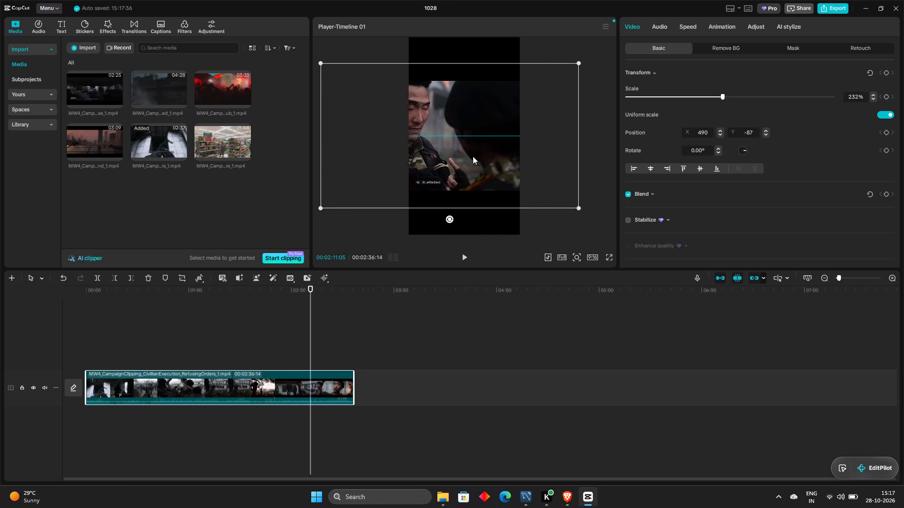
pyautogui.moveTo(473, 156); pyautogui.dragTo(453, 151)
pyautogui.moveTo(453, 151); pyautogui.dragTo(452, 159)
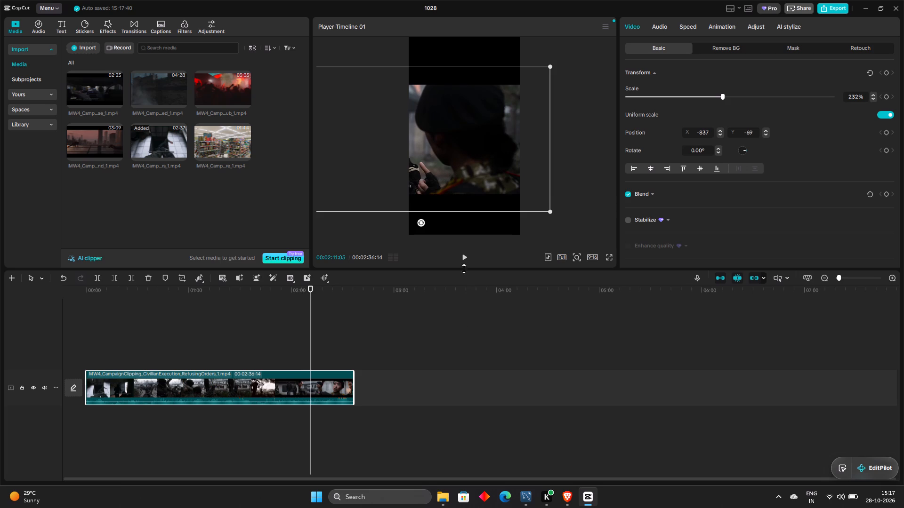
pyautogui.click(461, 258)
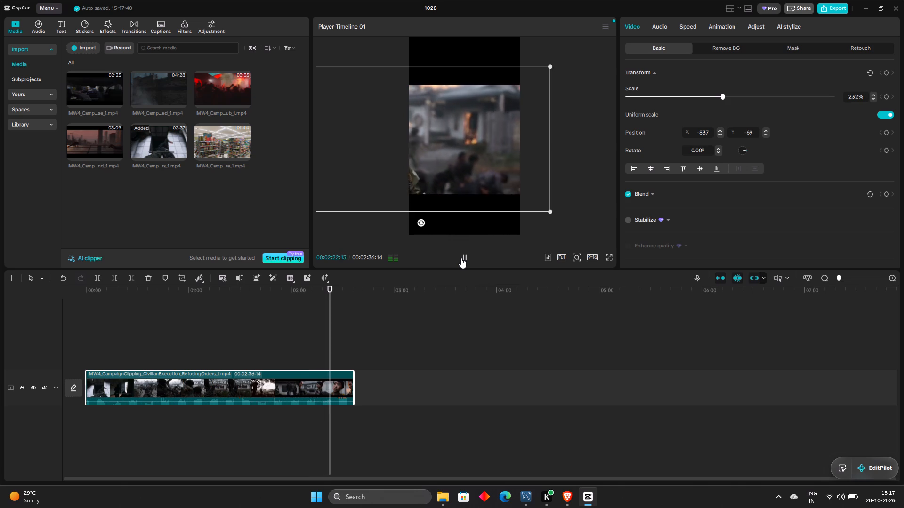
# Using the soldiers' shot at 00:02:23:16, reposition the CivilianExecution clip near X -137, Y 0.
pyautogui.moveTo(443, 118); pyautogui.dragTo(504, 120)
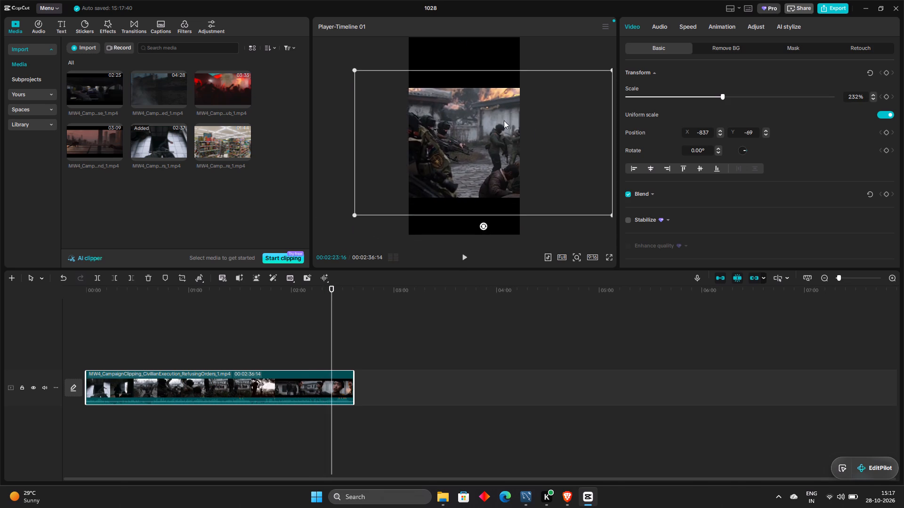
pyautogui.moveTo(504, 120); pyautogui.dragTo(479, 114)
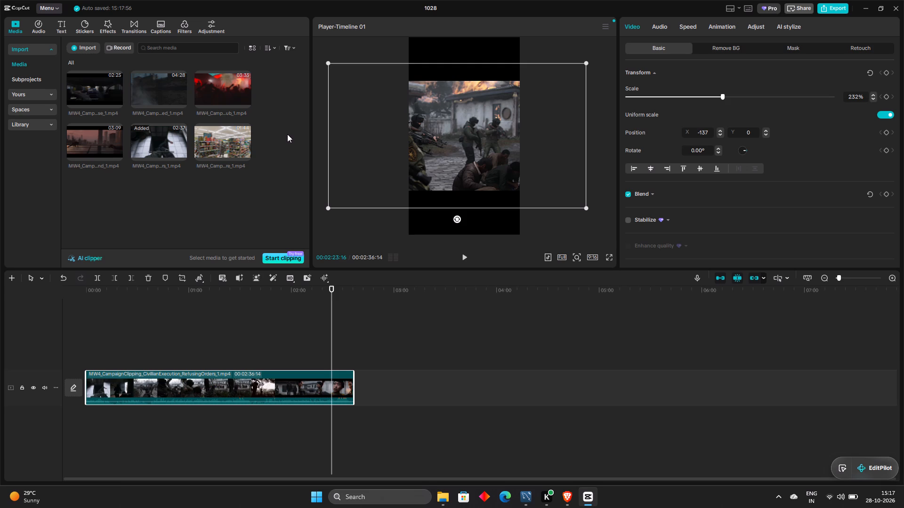
# Preview other imported campaign clips, and place MW4_CampaignClipping_ConvenienceStore_1 on a new track above CivilianExecution, near the timeline's start.
pyautogui.click(205, 126)
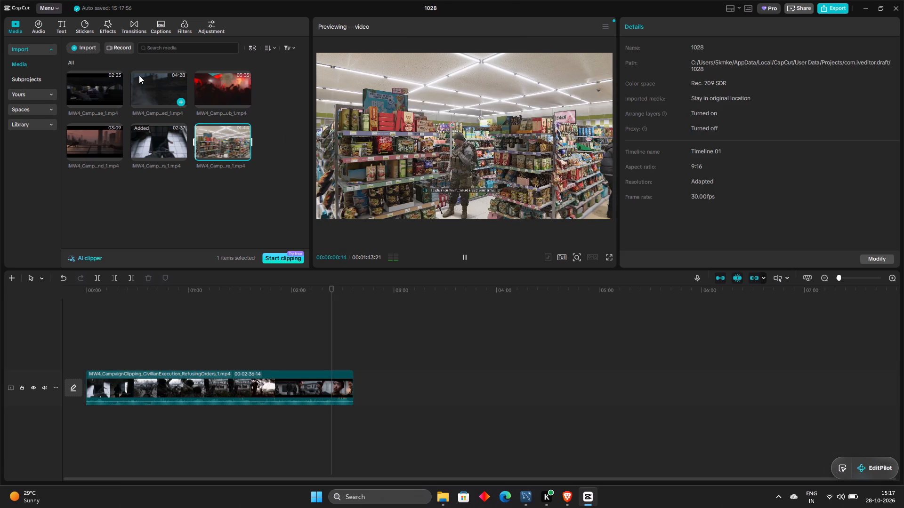
pyautogui.click(139, 75)
pyautogui.click(106, 82)
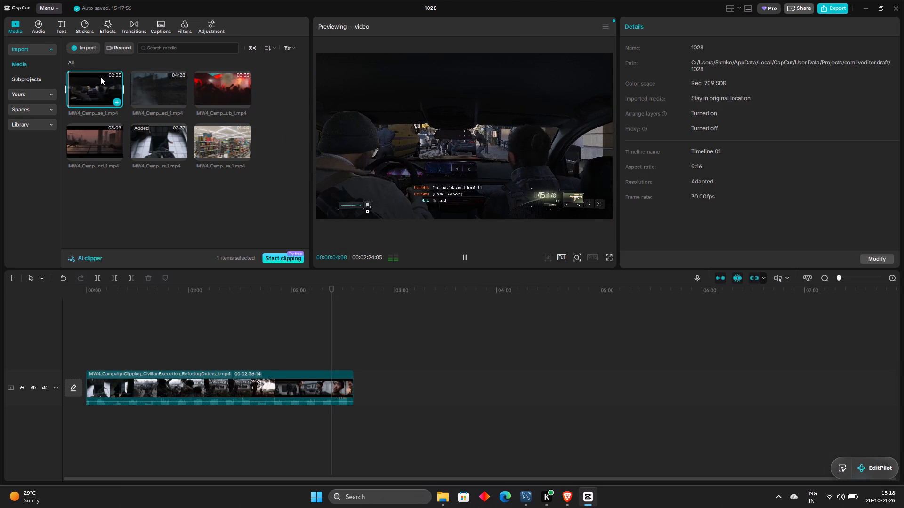
pyautogui.click(219, 146)
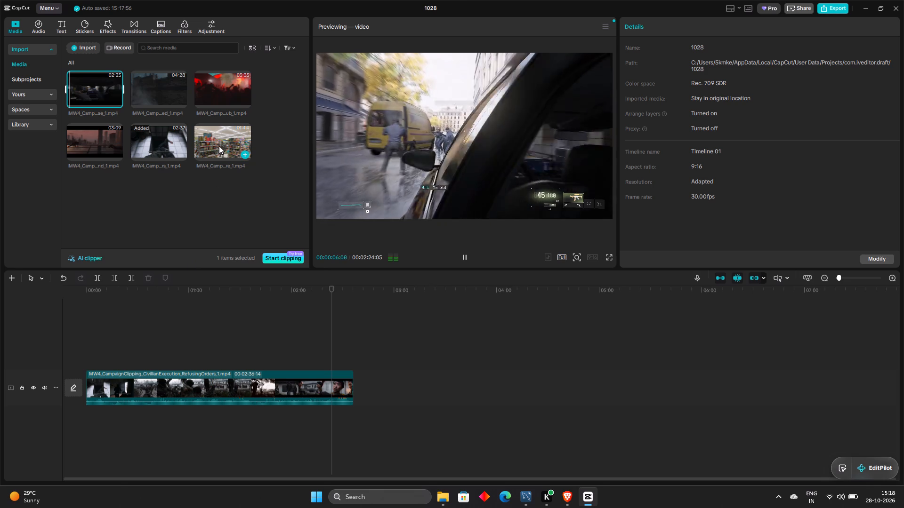
pyautogui.moveTo(219, 146); pyautogui.dragTo(90, 345)
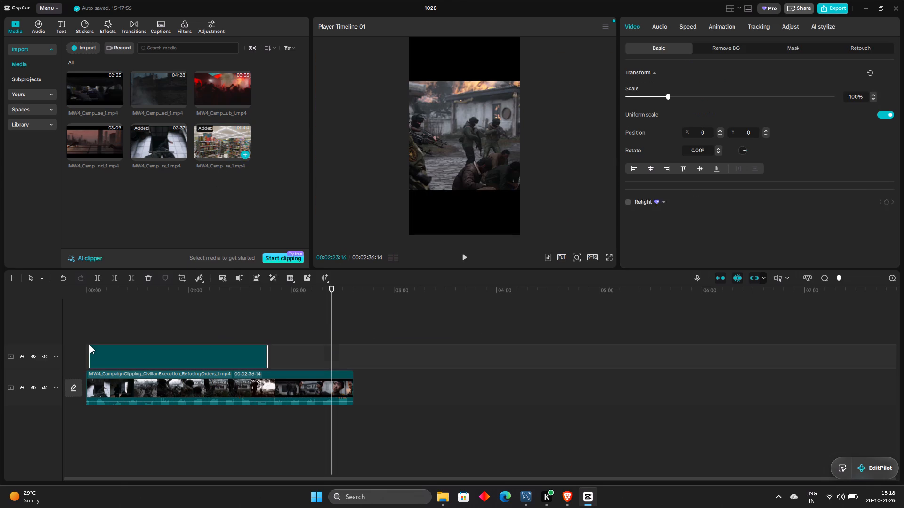
# Delete the CivilianExecution clip from the timeline.
pyautogui.click(143, 383)
pyautogui.click(145, 272)
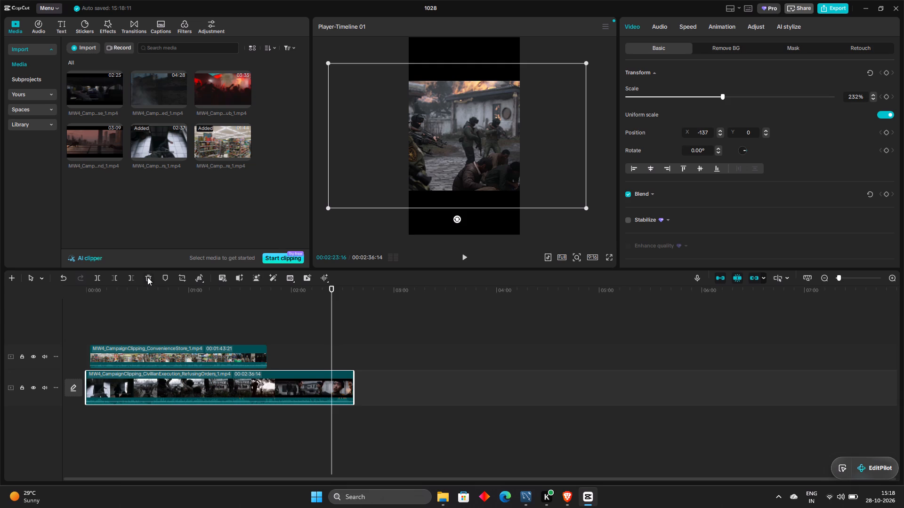
pyautogui.click(147, 277)
# Enlarge the ConvenienceStore clip in the frame to about 298% scale, using the store aisle shot near 00:00:04:03.
pyautogui.click(173, 354)
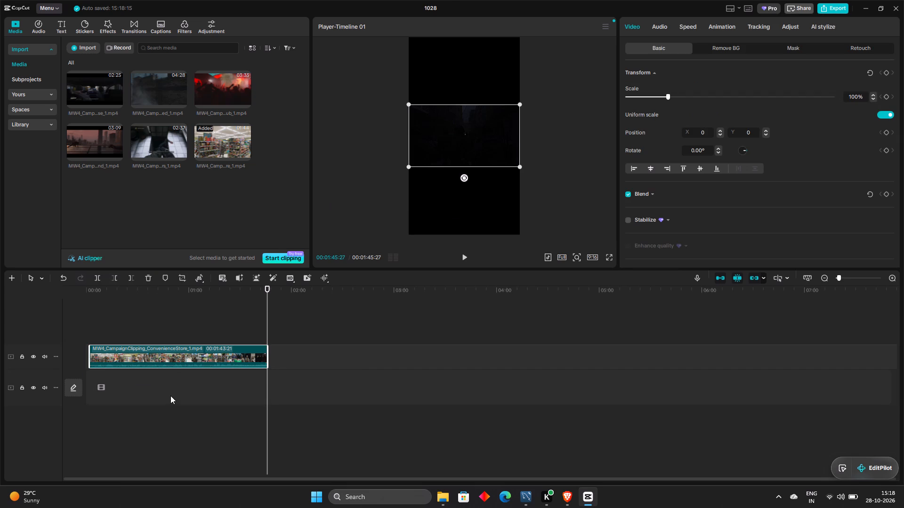
pyautogui.click(463, 142)
pyautogui.click(463, 254)
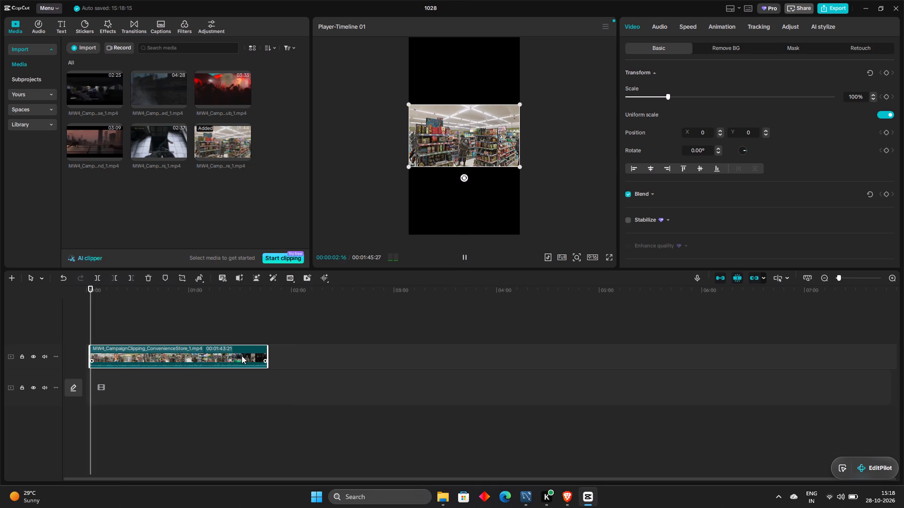
pyautogui.moveTo(519, 105); pyautogui.dragTo(558, 84)
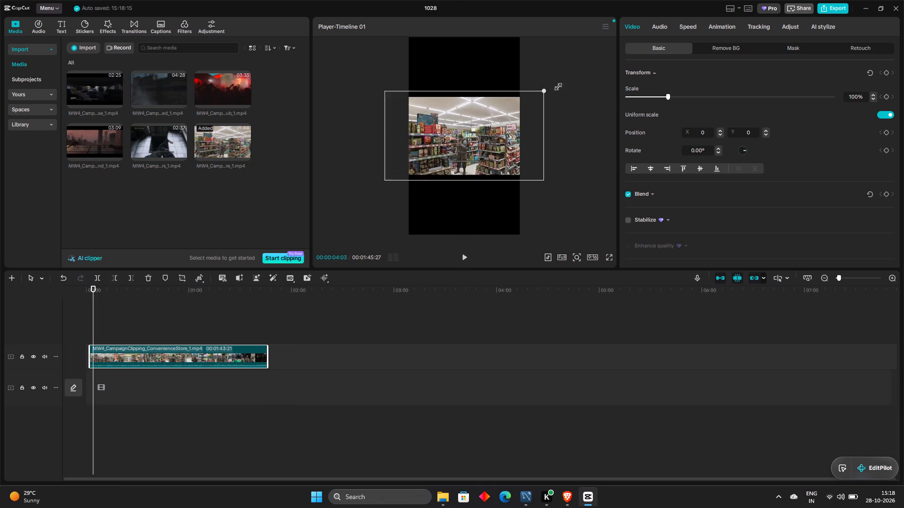
pyautogui.moveTo(558, 84); pyautogui.dragTo(688, 18)
# Find the soldier at the store counter and split the ConvenienceStore clip at 00:01:11:18.
pyautogui.click(459, 252)
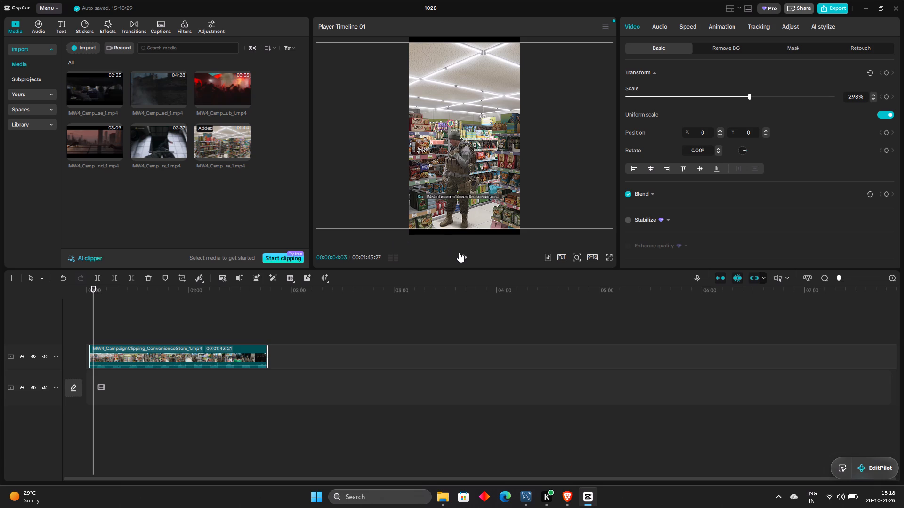
pyautogui.moveTo(96, 317); pyautogui.dragTo(128, 312)
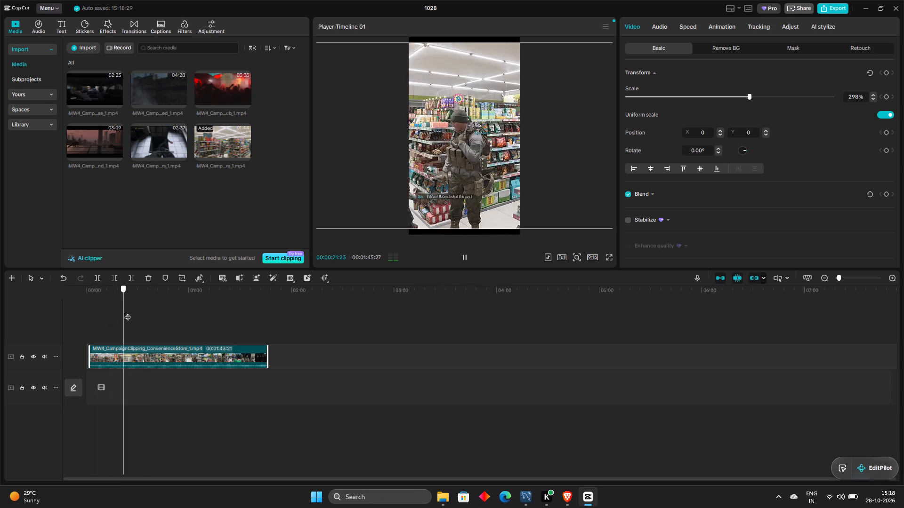
pyautogui.moveTo(128, 312); pyautogui.dragTo(180, 315)
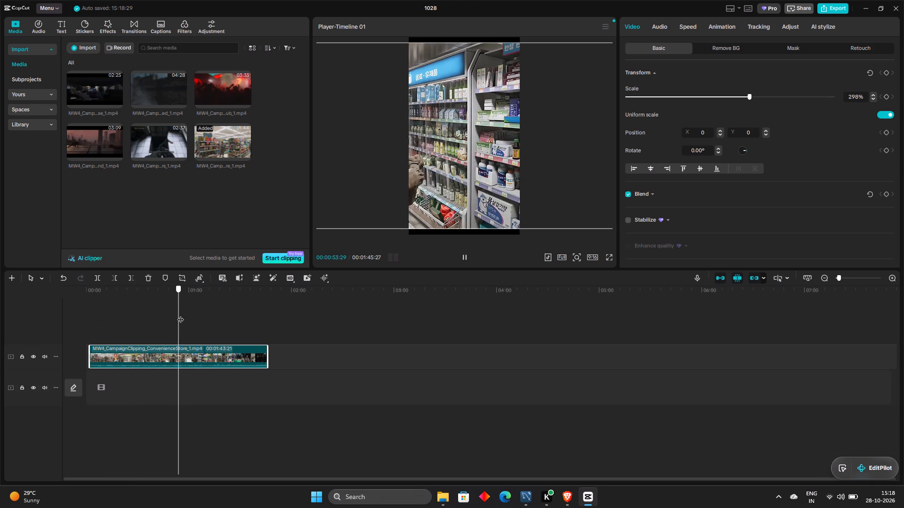
pyautogui.moveTo(180, 315); pyautogui.dragTo(218, 324)
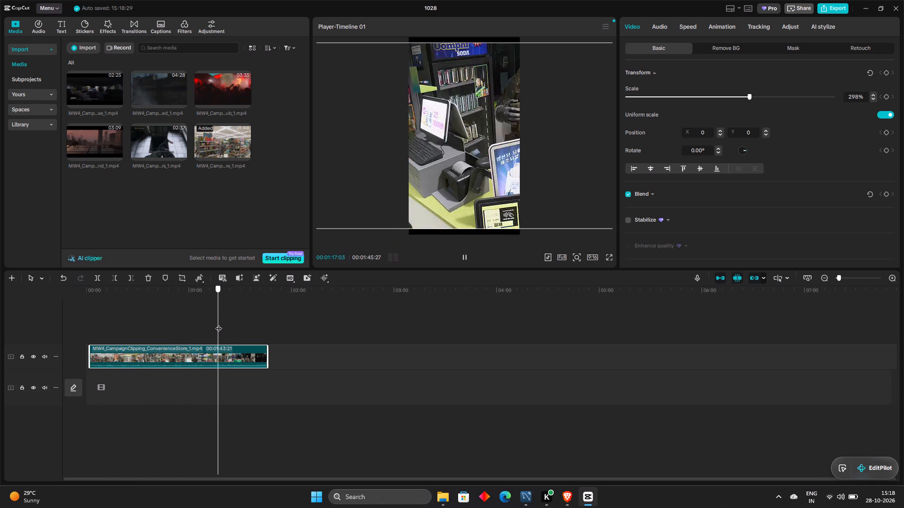
pyautogui.moveTo(218, 324); pyautogui.dragTo(215, 325)
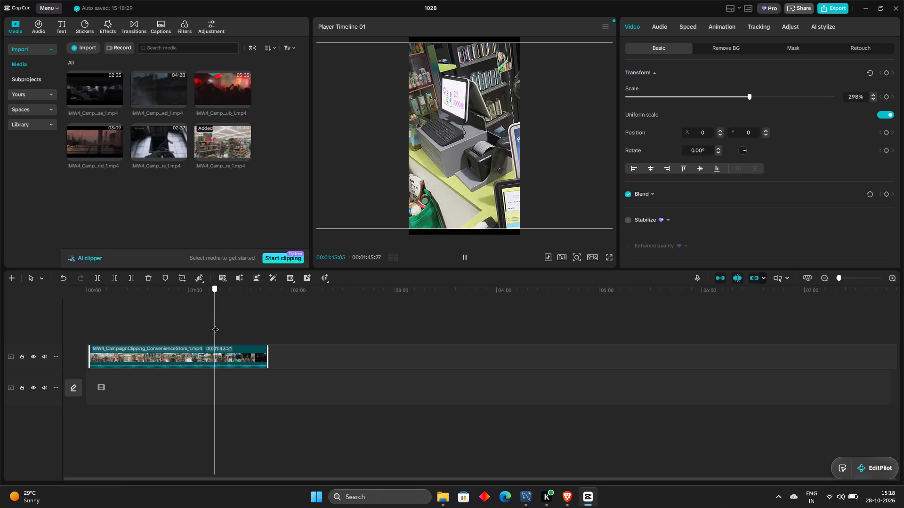
pyautogui.moveTo(215, 325); pyautogui.dragTo(222, 325)
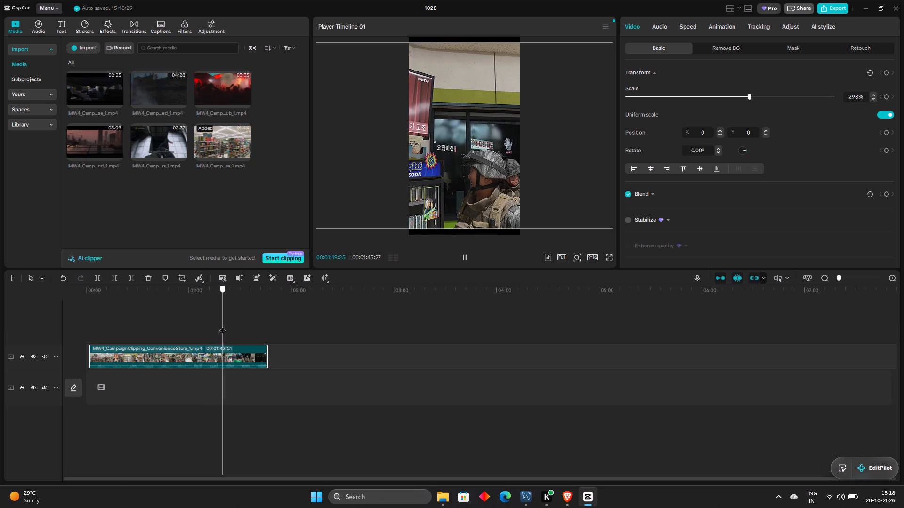
pyautogui.moveTo(222, 325); pyautogui.dragTo(209, 325)
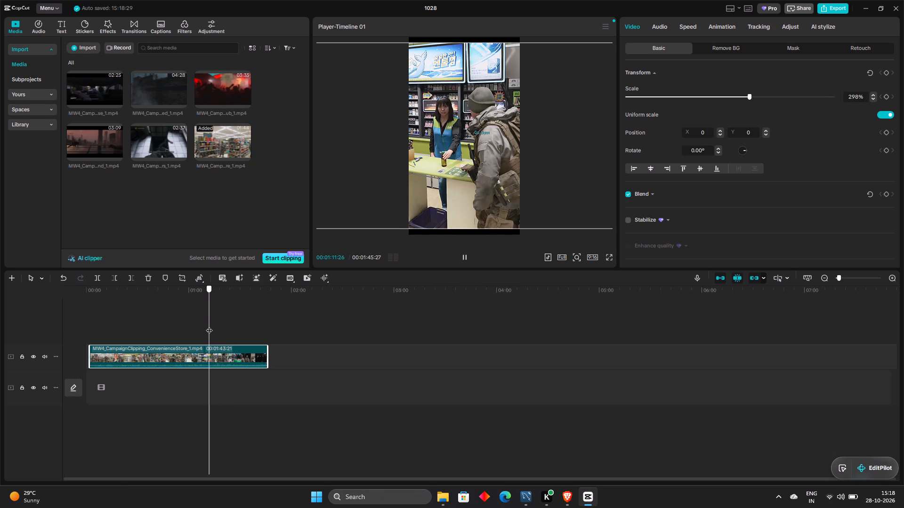
pyautogui.moveTo(209, 325); pyautogui.dragTo(204, 325)
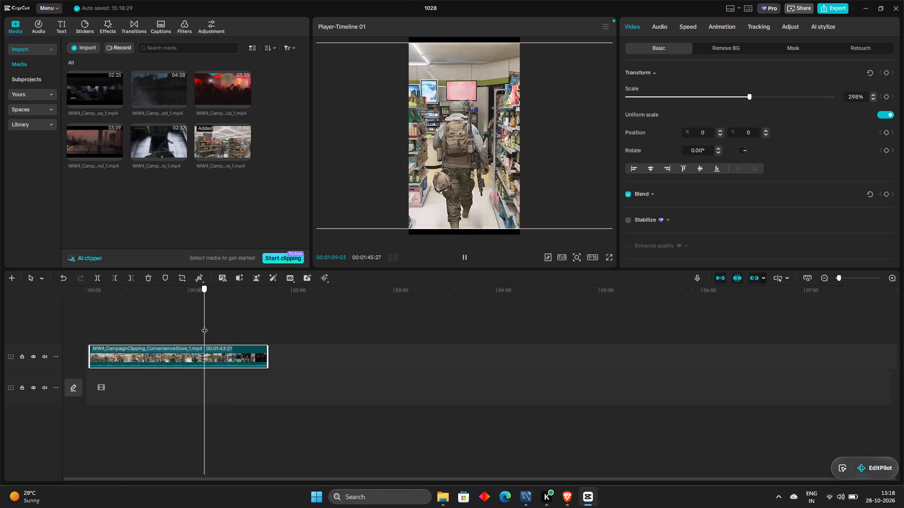
pyautogui.moveTo(204, 325); pyautogui.dragTo(209, 325)
pyautogui.click(209, 325)
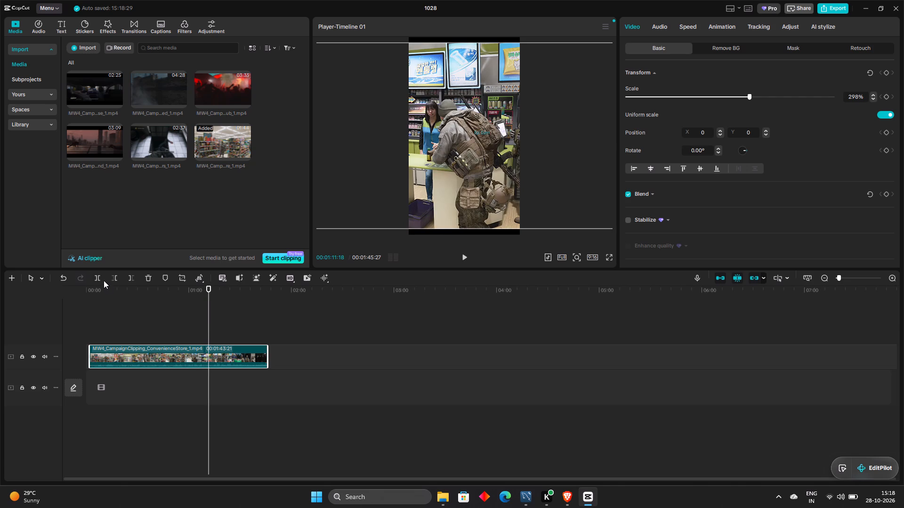
pyautogui.click(97, 277)
# Scale the second ConvenienceStore segment to about 187% and position it near X 265, Y 0, using the soldiers' shot at 00:01:26:20.
pyautogui.click(229, 361)
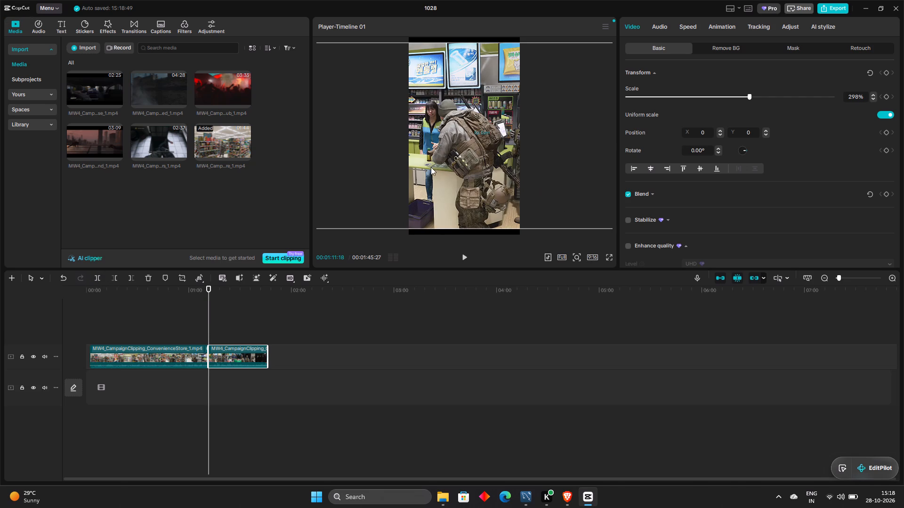
pyautogui.moveTo(739, 101); pyautogui.dragTo(704, 102)
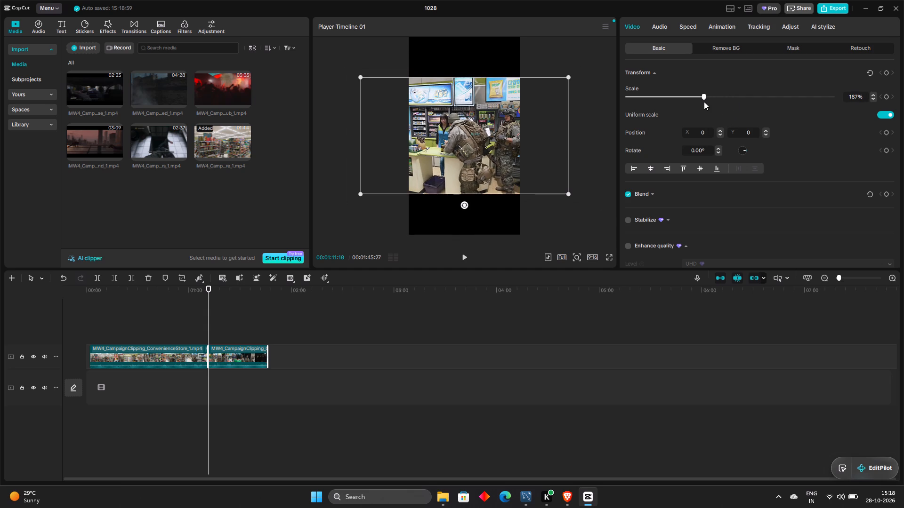
pyautogui.click(460, 260)
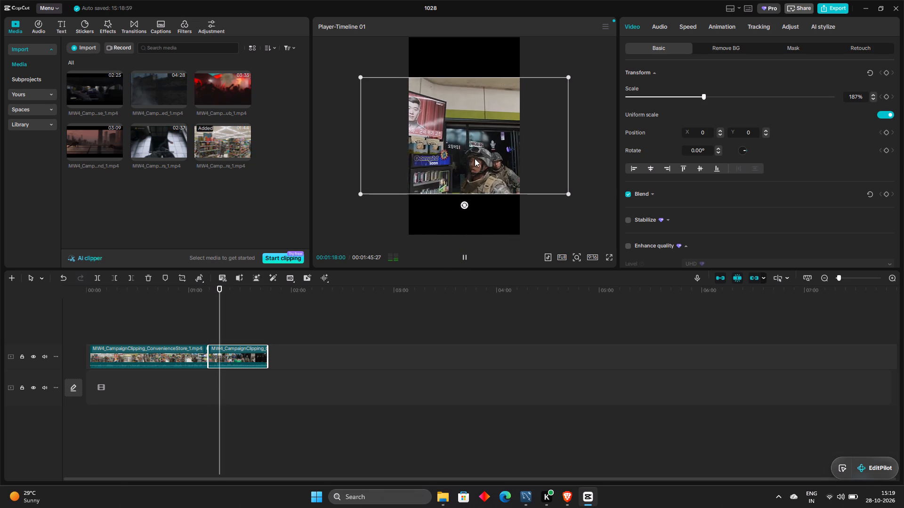
pyautogui.moveTo(475, 159); pyautogui.dragTo(504, 160)
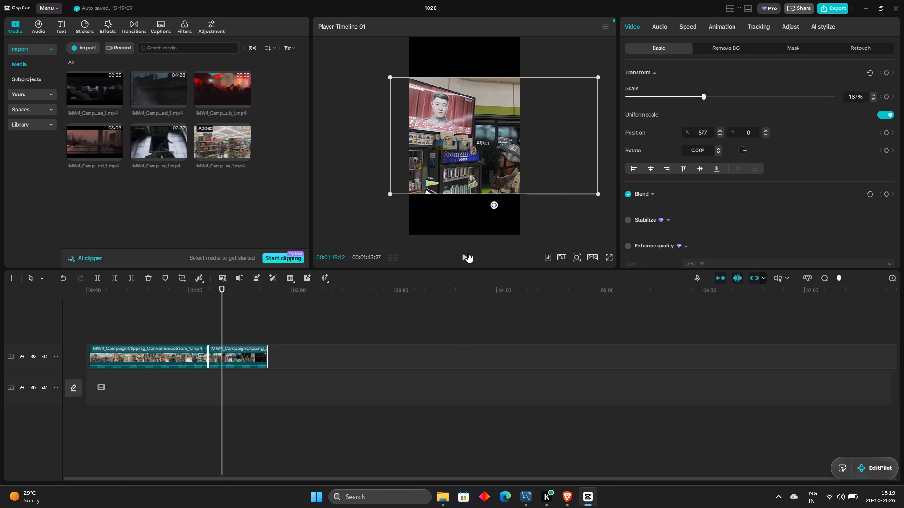
pyautogui.click(468, 253)
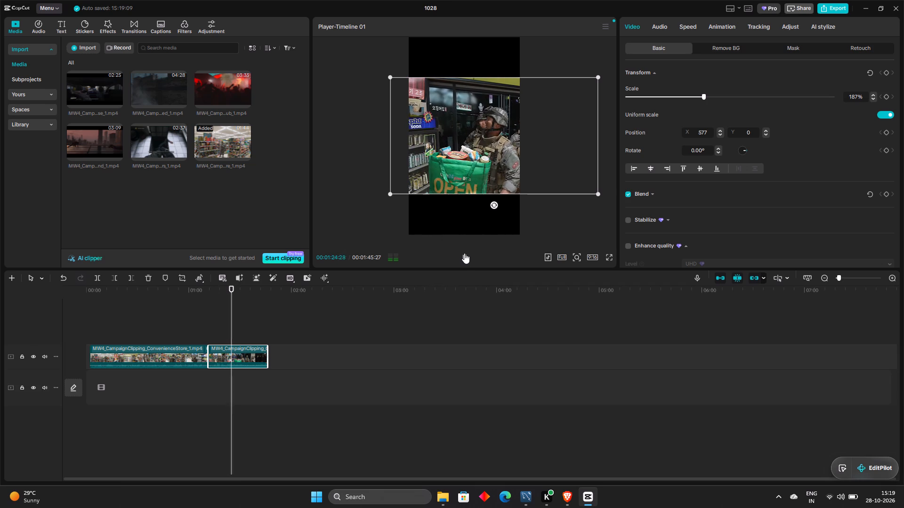
pyautogui.moveTo(466, 179); pyautogui.dragTo(441, 160)
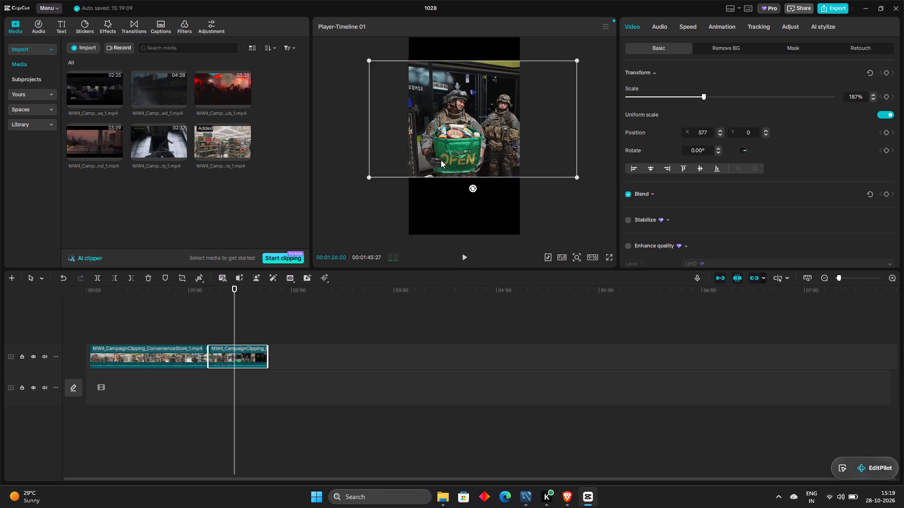
pyautogui.moveTo(441, 160); pyautogui.dragTo(439, 176)
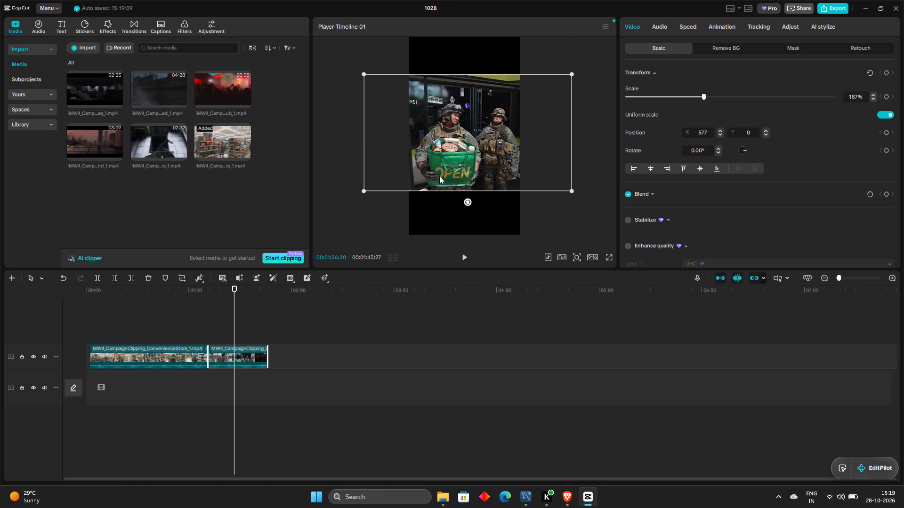
pyautogui.moveTo(439, 176); pyautogui.dragTo(450, 177)
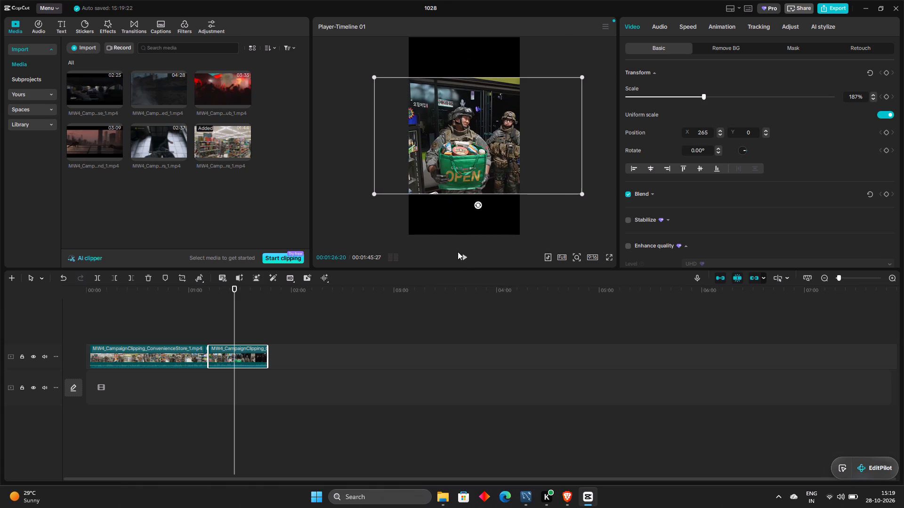
pyautogui.click(461, 259)
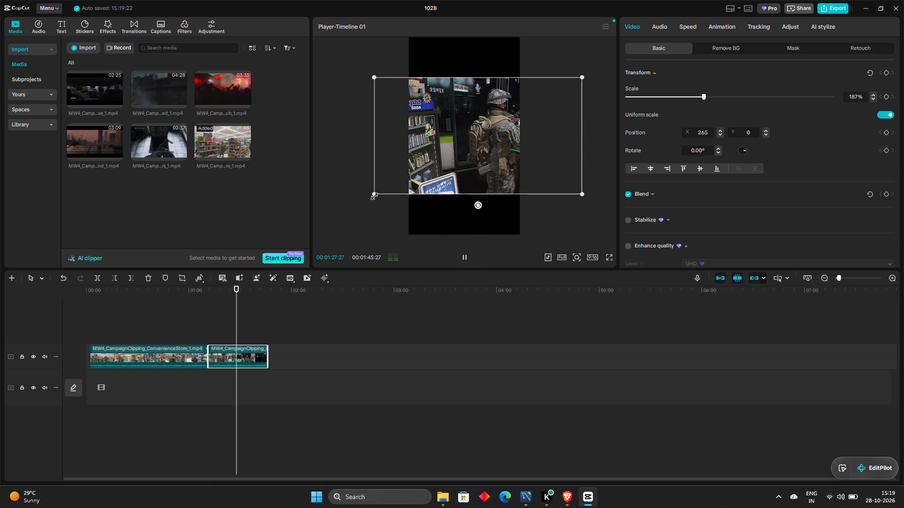
# Enlarge the second ConvenienceStore segment to about 213%, and review its framing from earlier in the segment.
pyautogui.moveTo(377, 194); pyautogui.dragTo(363, 215)
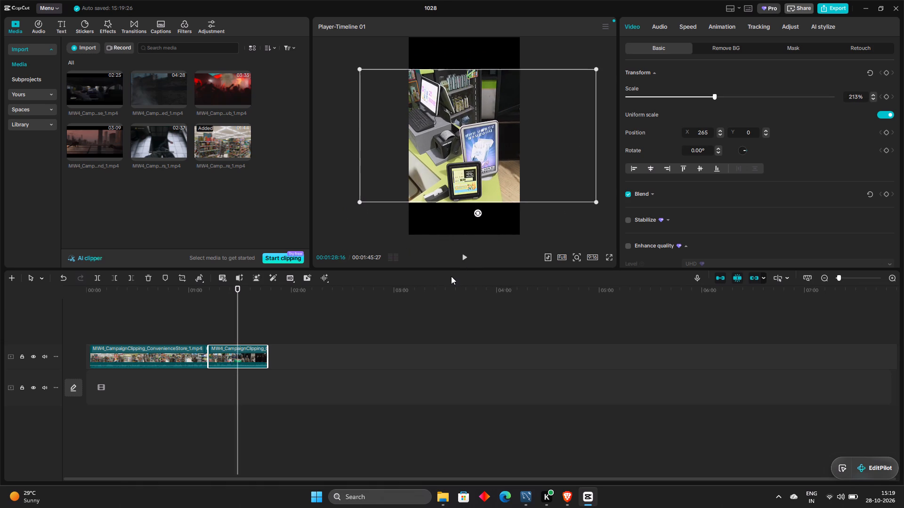
pyautogui.moveTo(237, 315); pyautogui.dragTo(227, 325)
pyautogui.click(463, 259)
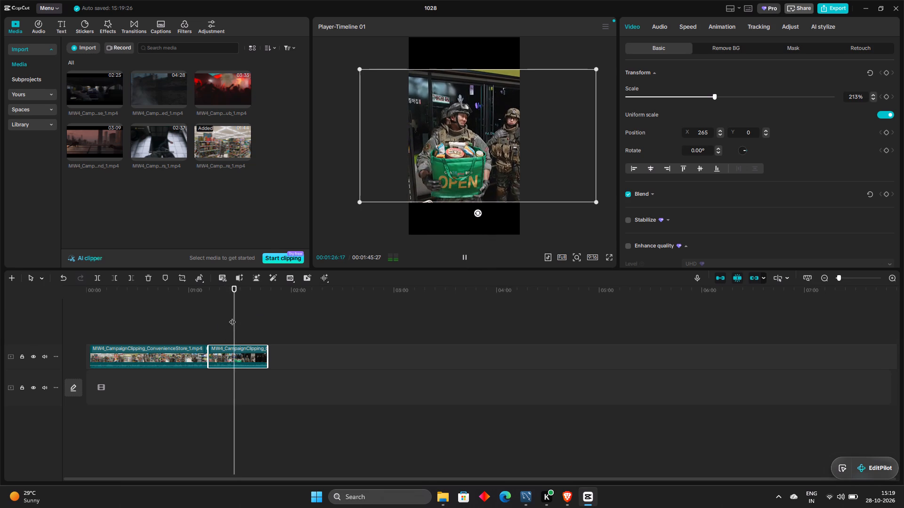
pyautogui.moveTo(232, 317); pyautogui.dragTo(220, 325)
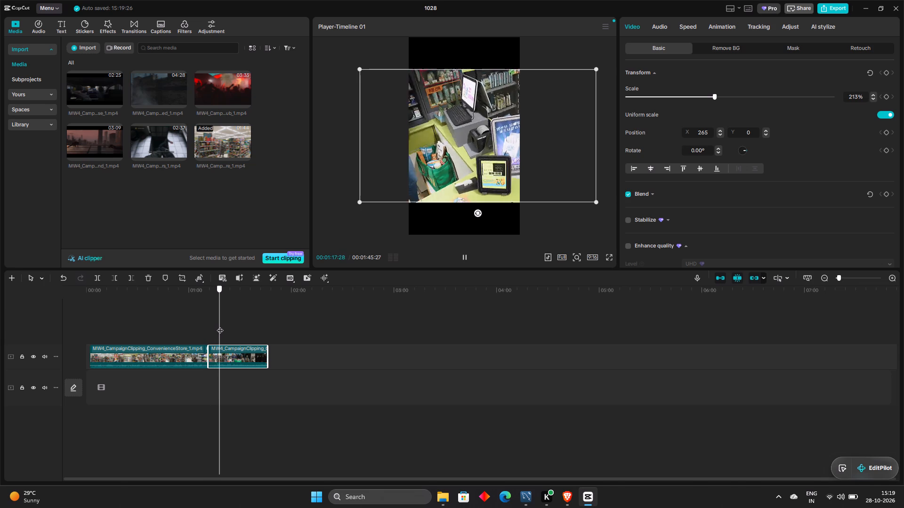
# Reposition the second ConvenienceStore segment to X 490, Y 0, using the frame at 00:01:17:28, and play it back to check the framing.
pyautogui.moveTo(220, 325); pyautogui.dragTo(219, 326)
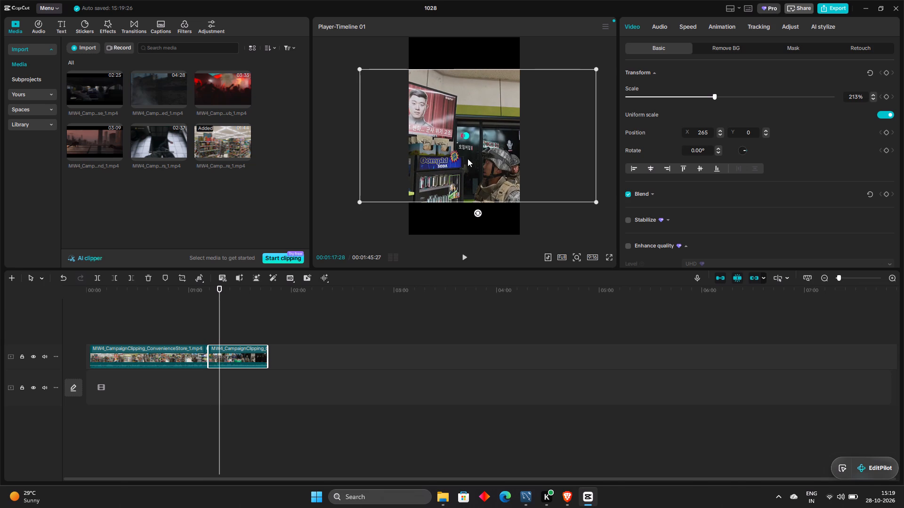
pyautogui.moveTo(468, 159); pyautogui.dragTo(479, 160)
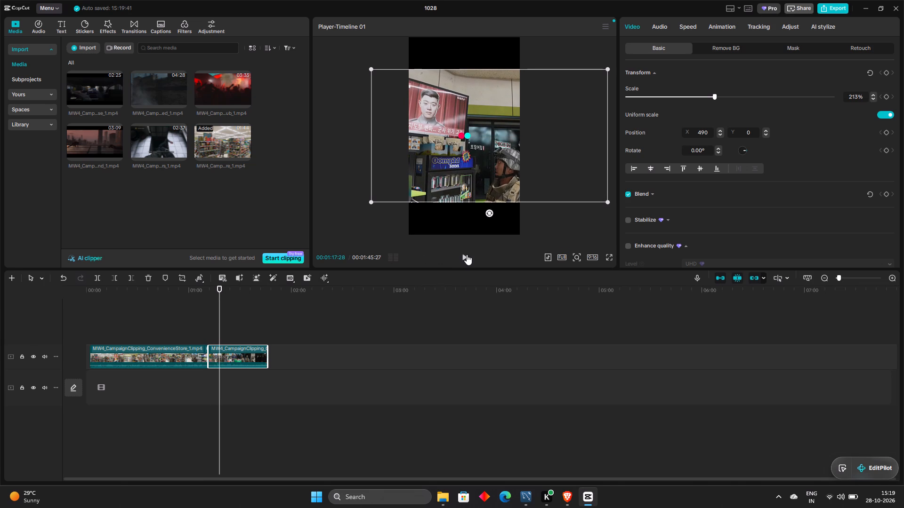
pyautogui.click(467, 254)
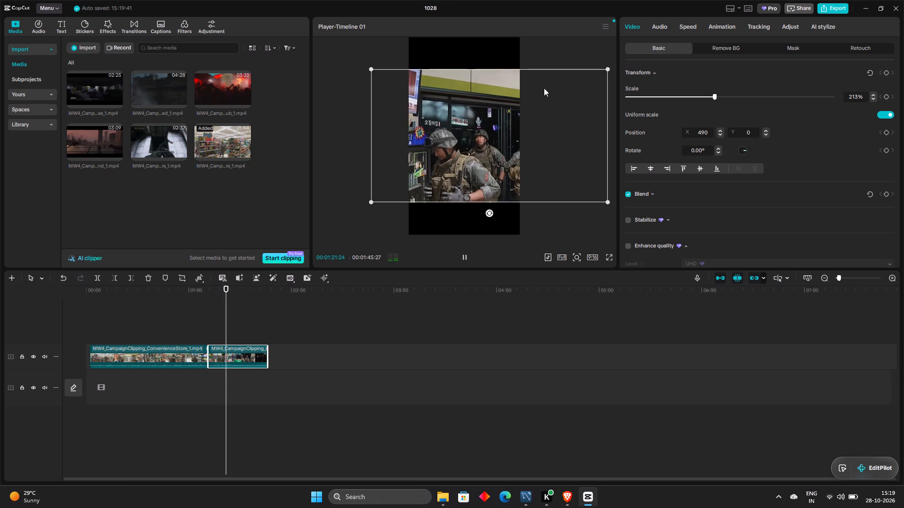
# Export the ConvenienceStore timeline as 1028(4) at 1080P, higher bit rate, H.264, mp4, 30fps, with MP3 audio.
pyautogui.click(832, 6)
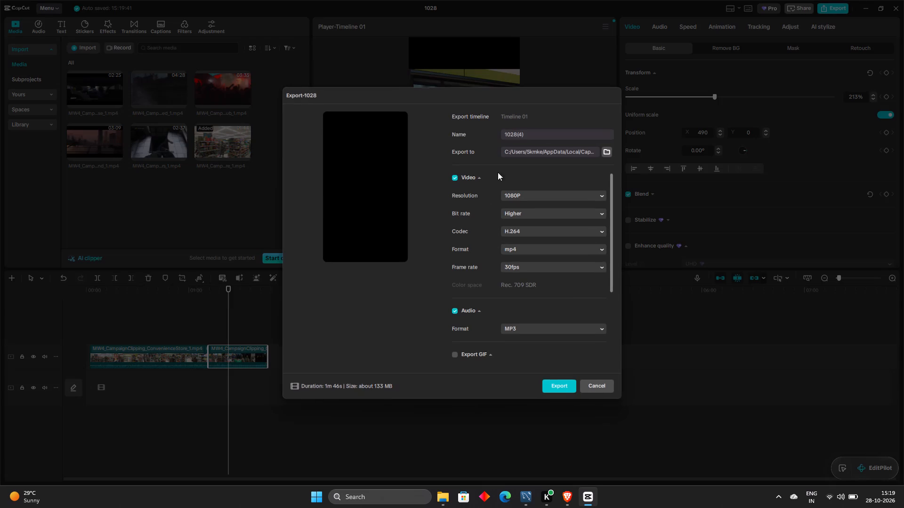
pyautogui.click(558, 384)
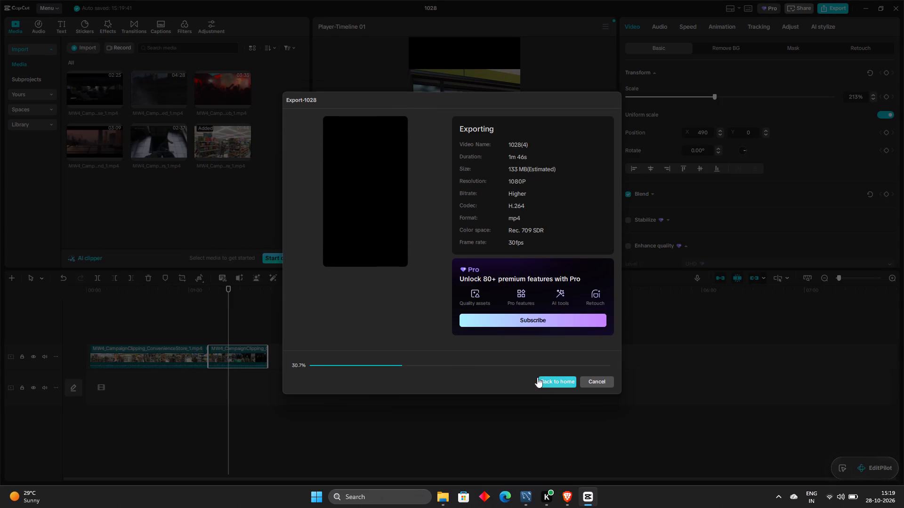
pyautogui.click(701, 314)
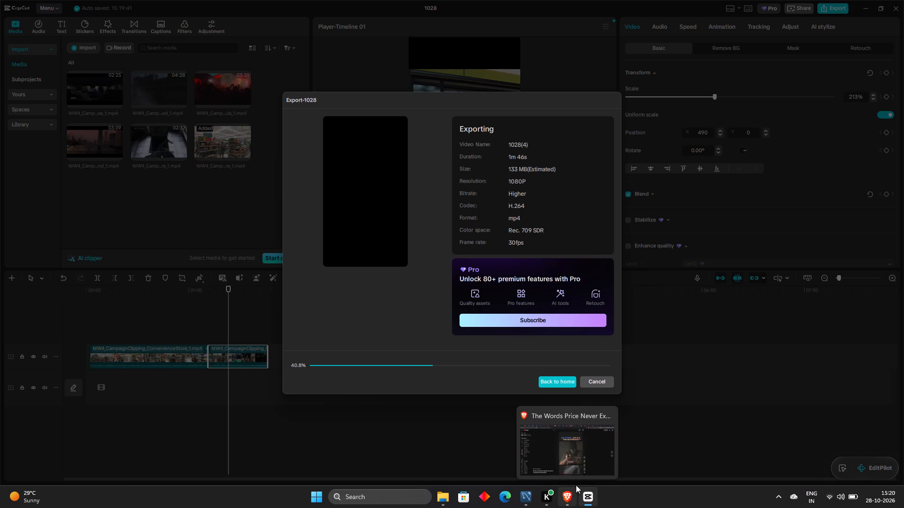
# Switch to the Brave browser to view the YouTube Short "The Words Price Never Expected From Ghost" while the export runs.
pyautogui.click(567, 438)
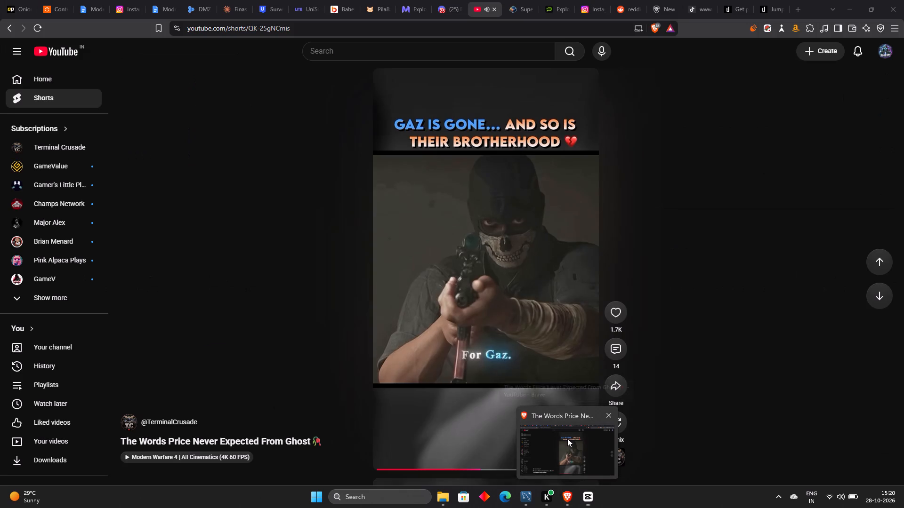
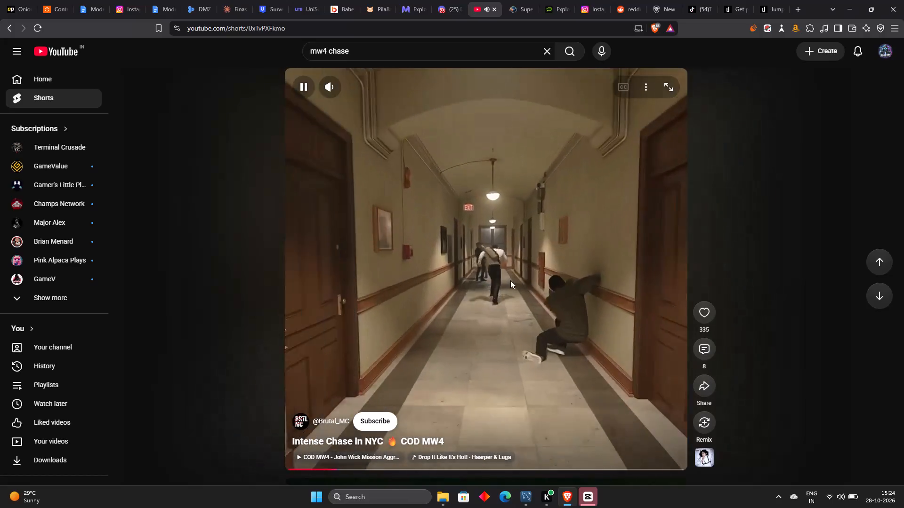
# Pause the Short, return to CapCut, open the export folder, and try to move the 1028(4) MP4 up into CapCut's Videos folder.
pyautogui.click(510, 280)
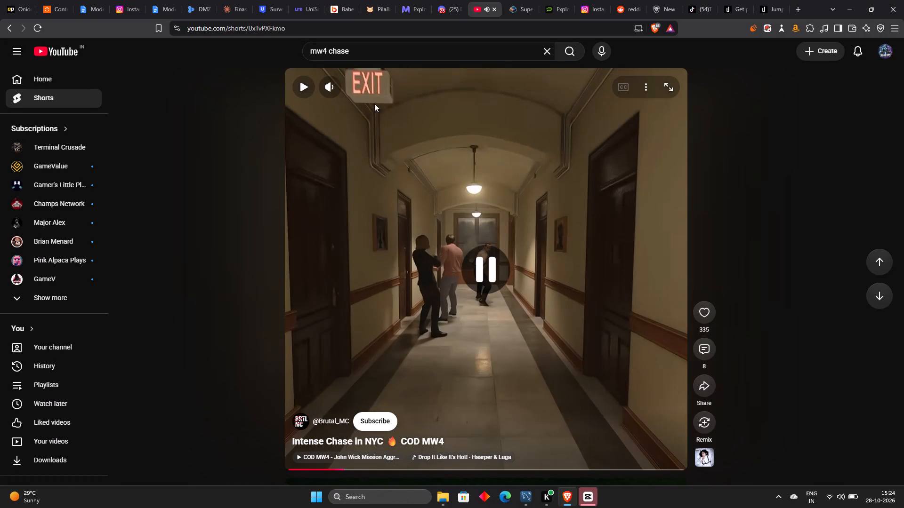
pyautogui.click(593, 501)
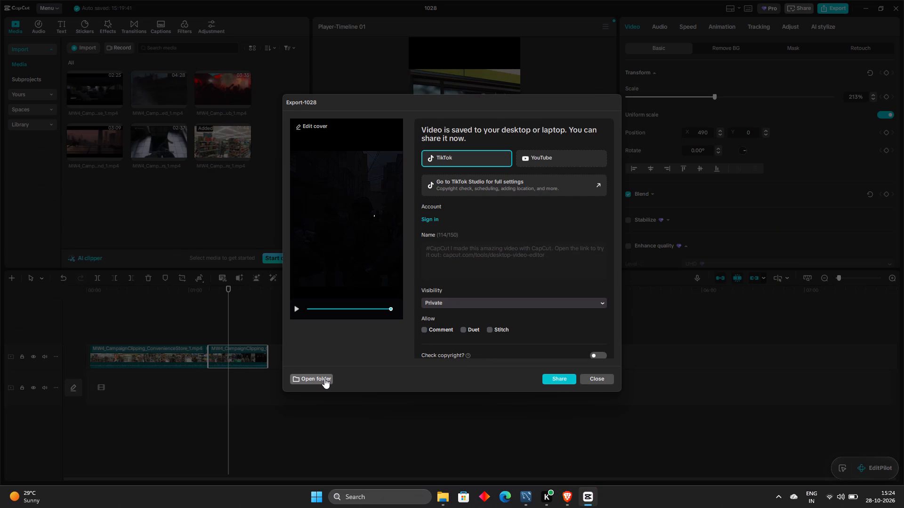
pyautogui.click(324, 378)
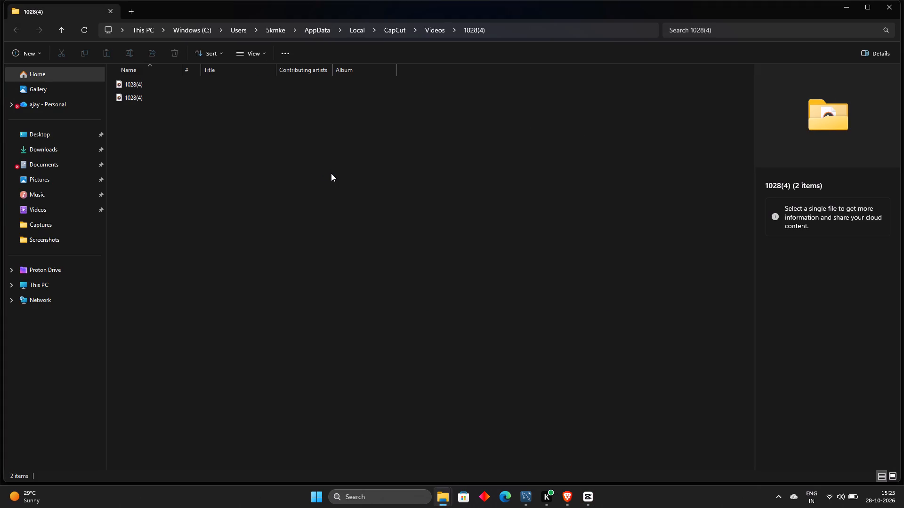
pyautogui.click(154, 97)
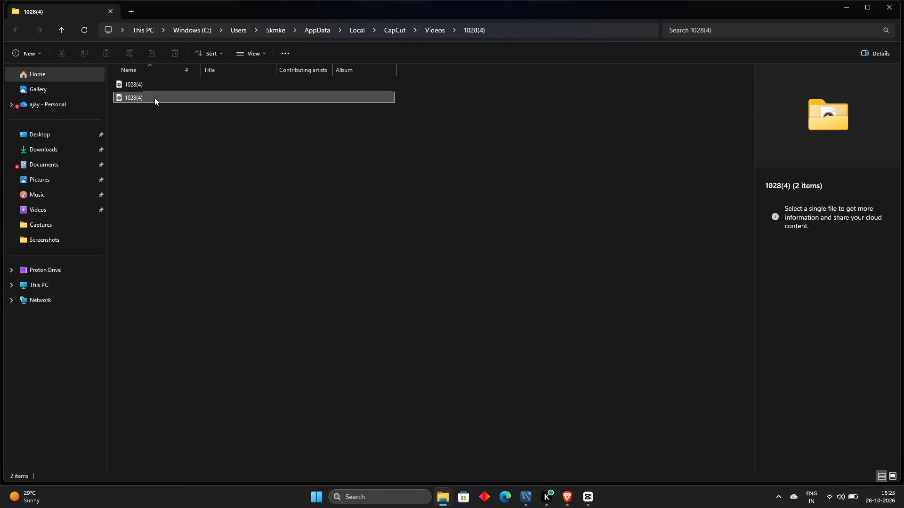
pyautogui.rightClick(154, 97)
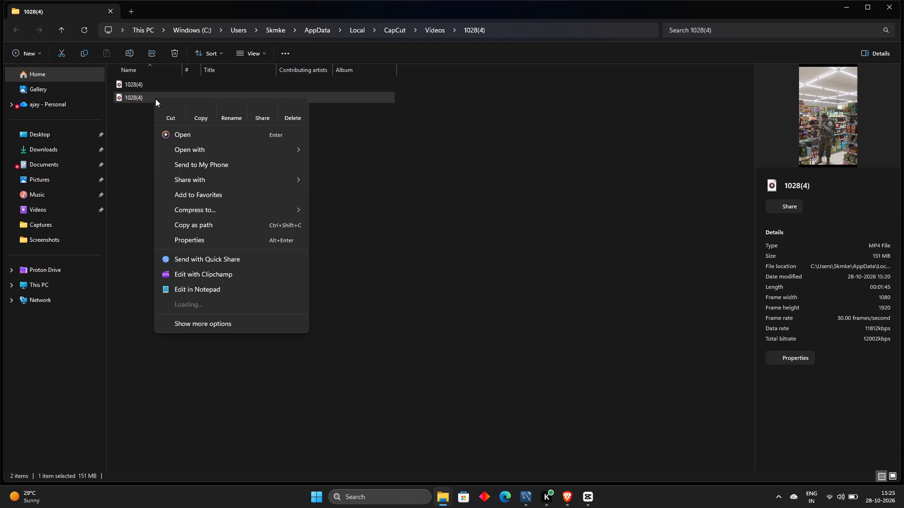
pyautogui.click(178, 107)
pyautogui.click(60, 27)
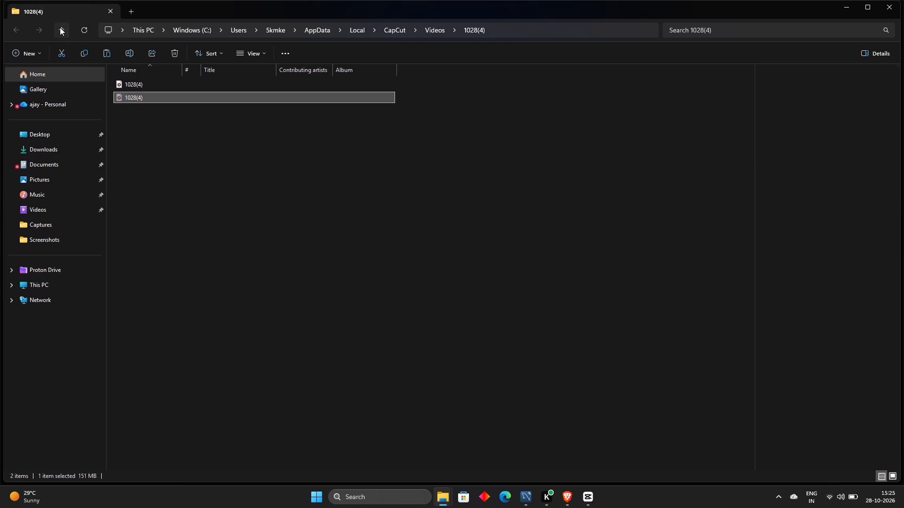
pyautogui.click(296, 340)
pyautogui.rightClick(296, 340)
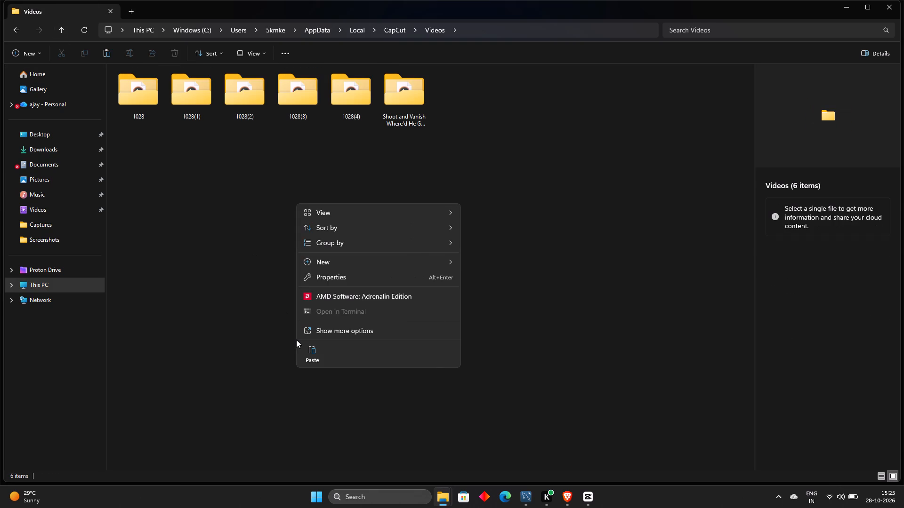
pyautogui.click(312, 359)
pyautogui.click(253, 228)
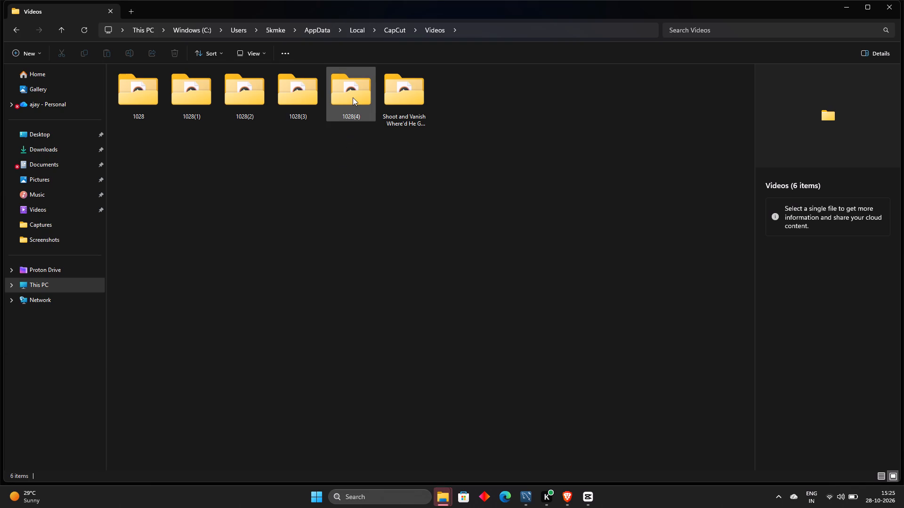
pyautogui.rightClick(463, 198)
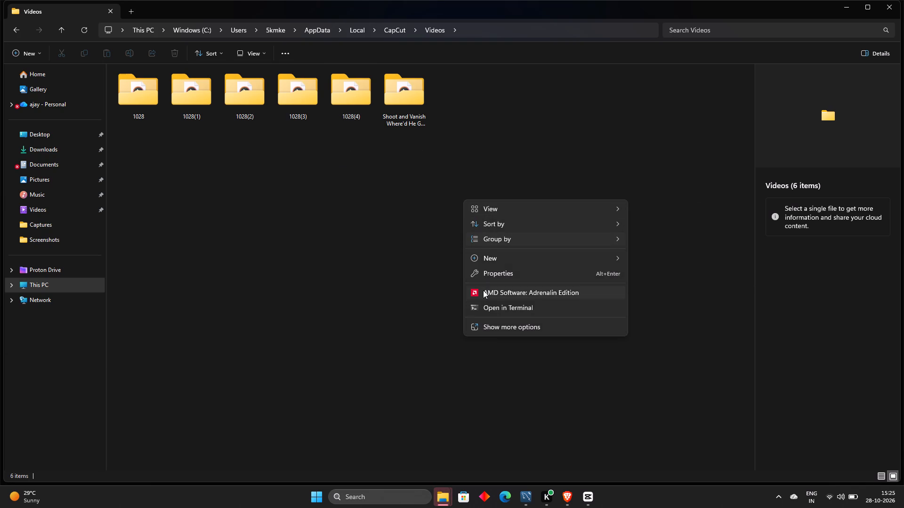
pyautogui.click(841, 0)
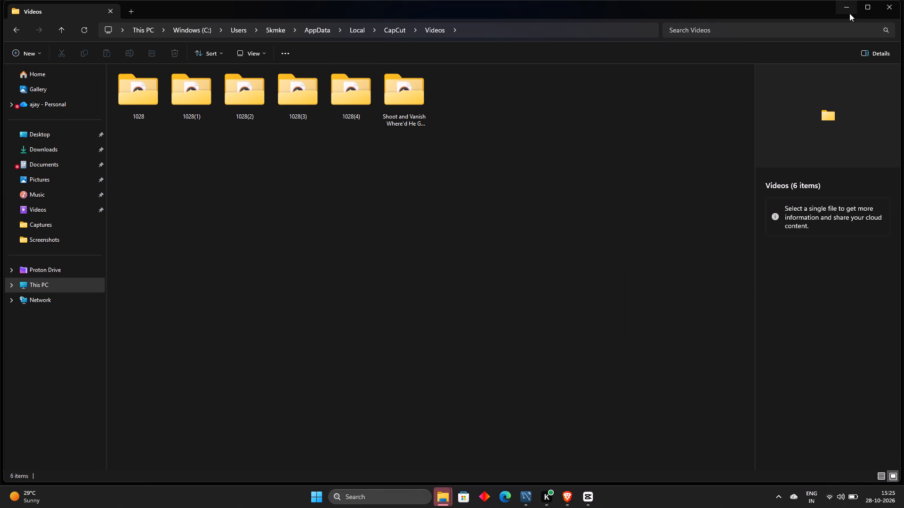
pyautogui.click(849, 13)
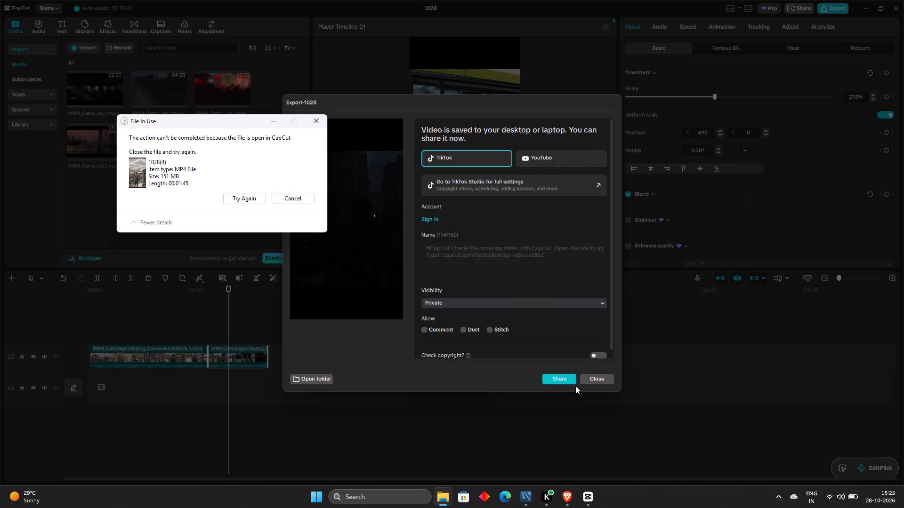
# Close the export window and quit CapCut, and retry moving the 1028(4) video into the Videos folder.
pyautogui.click(589, 380)
pyautogui.click(895, 5)
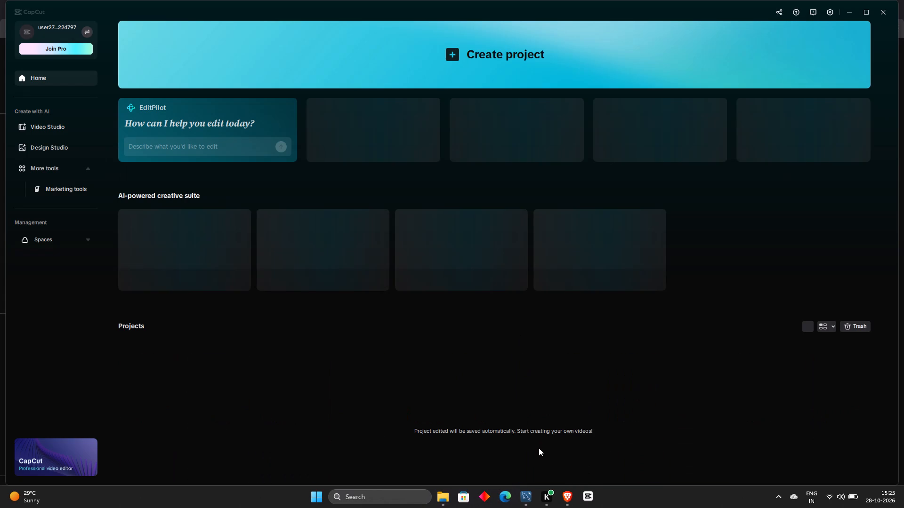
pyautogui.click(886, 17)
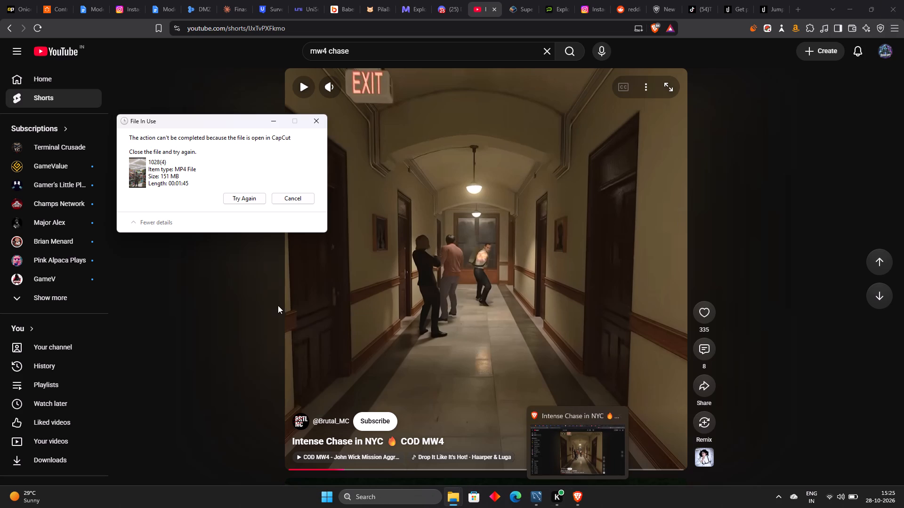
pyautogui.click(249, 205)
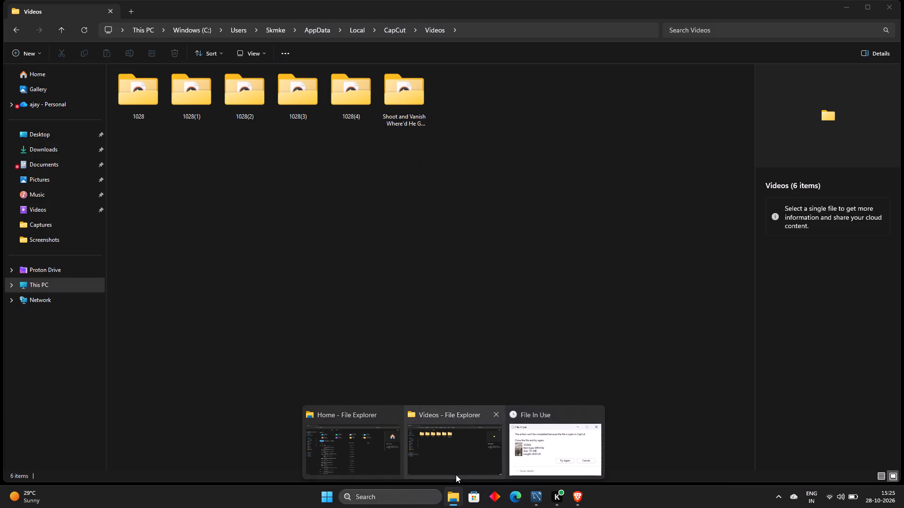
pyautogui.click(456, 475)
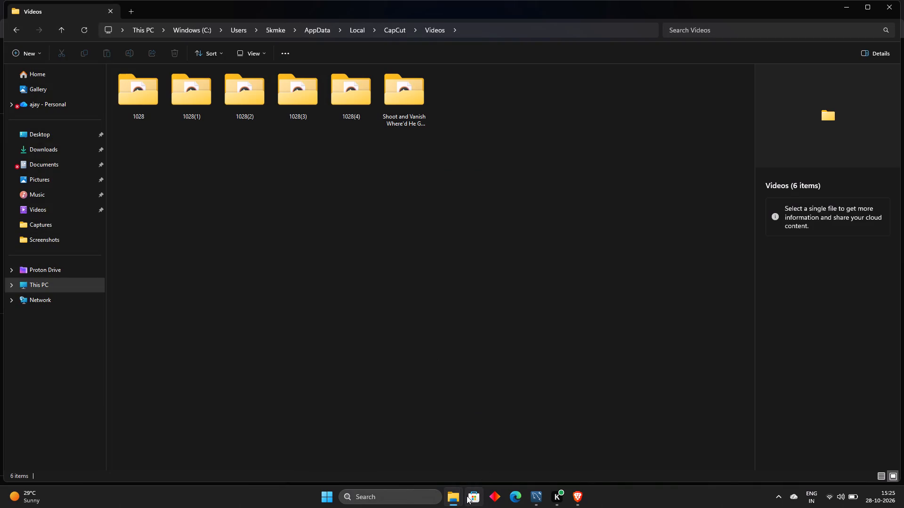
pyautogui.click(538, 443)
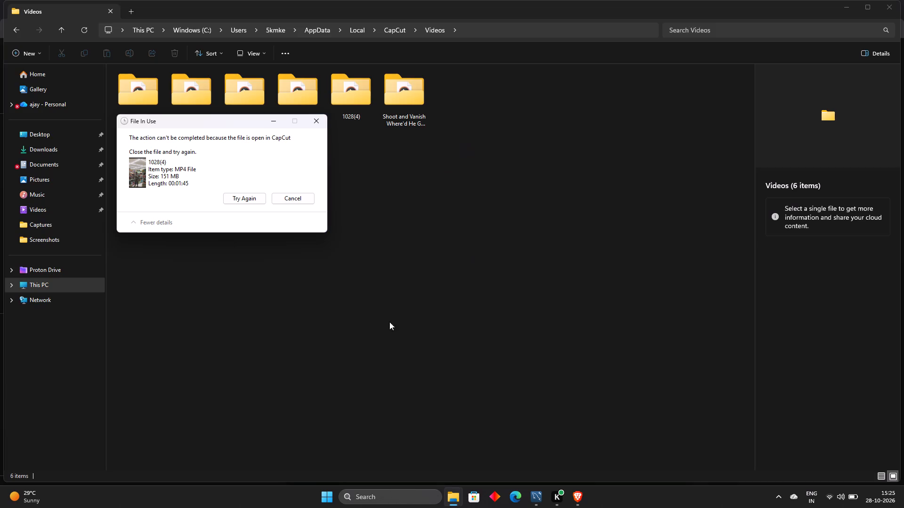
pyautogui.click(235, 196)
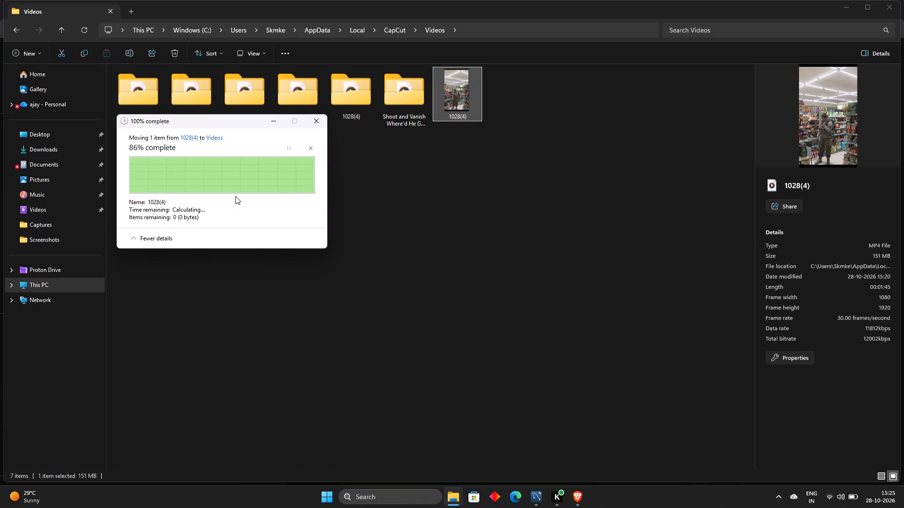
# Check the 1028(4) folder, and move the 1028(3) MP4 from its own folder up into the Videos folder.
pyautogui.click(403, 215)
pyautogui.doubleClick(361, 103)
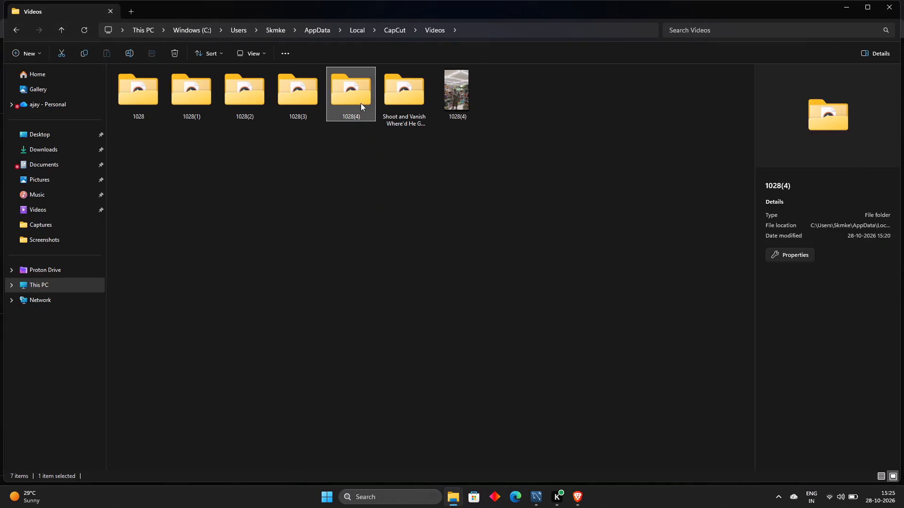
pyautogui.click(58, 24)
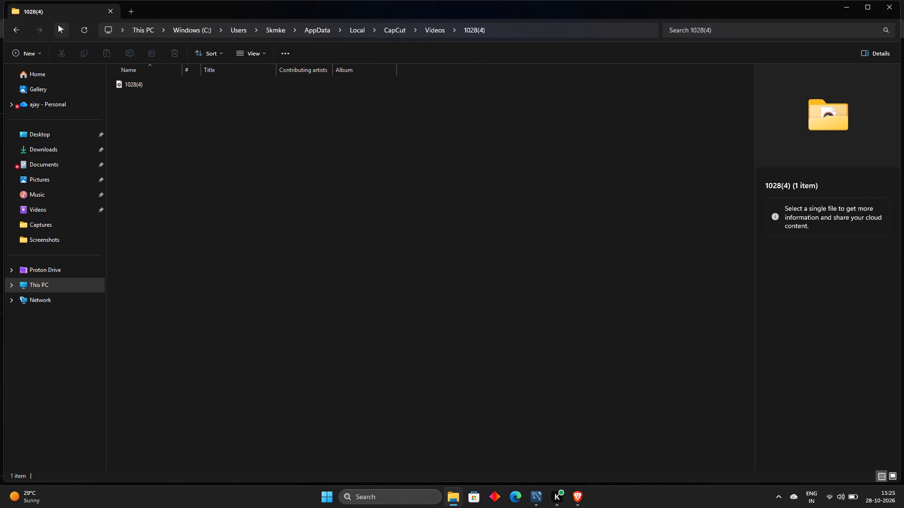
pyautogui.doubleClick(302, 113)
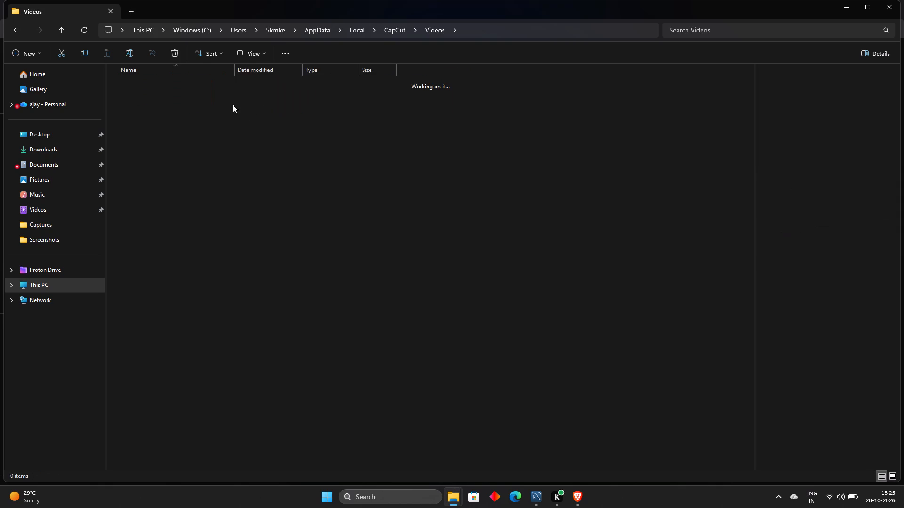
pyautogui.doubleClick(157, 93)
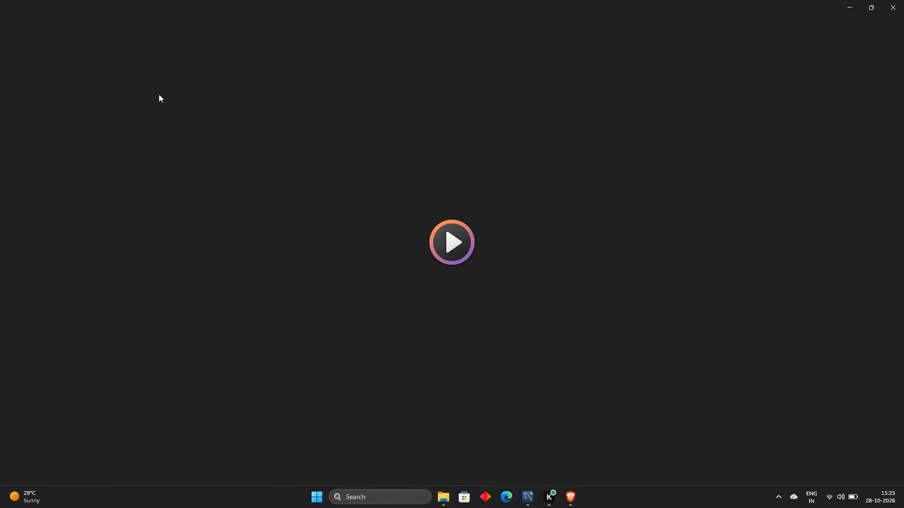
pyautogui.click(903, 0)
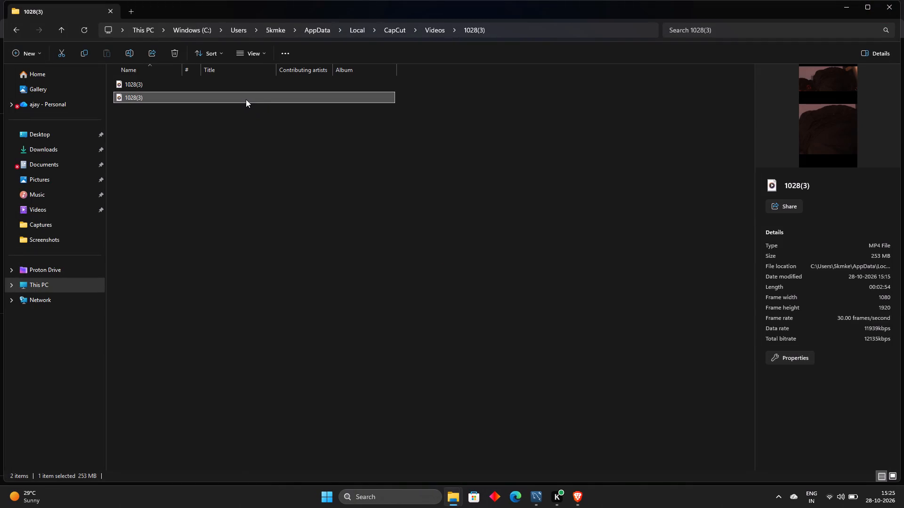
pyautogui.click(245, 99)
pyautogui.rightClick(245, 99)
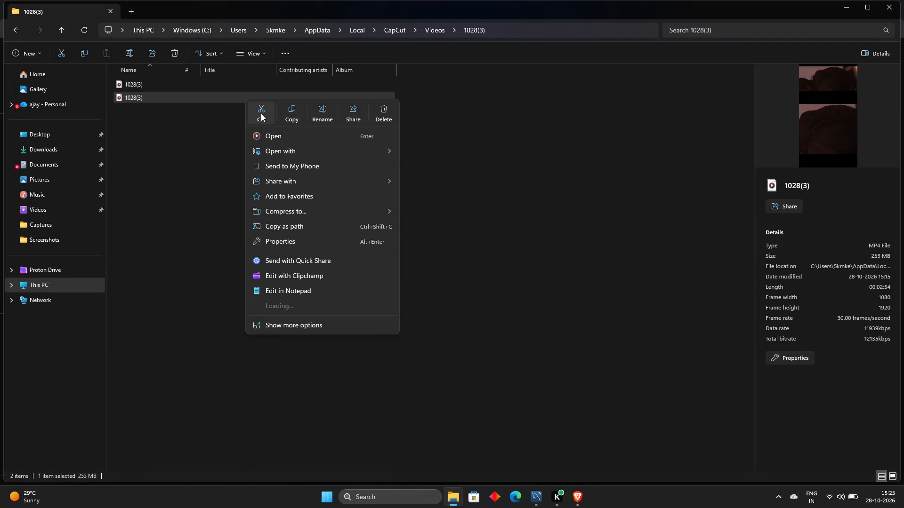
pyautogui.click(261, 113)
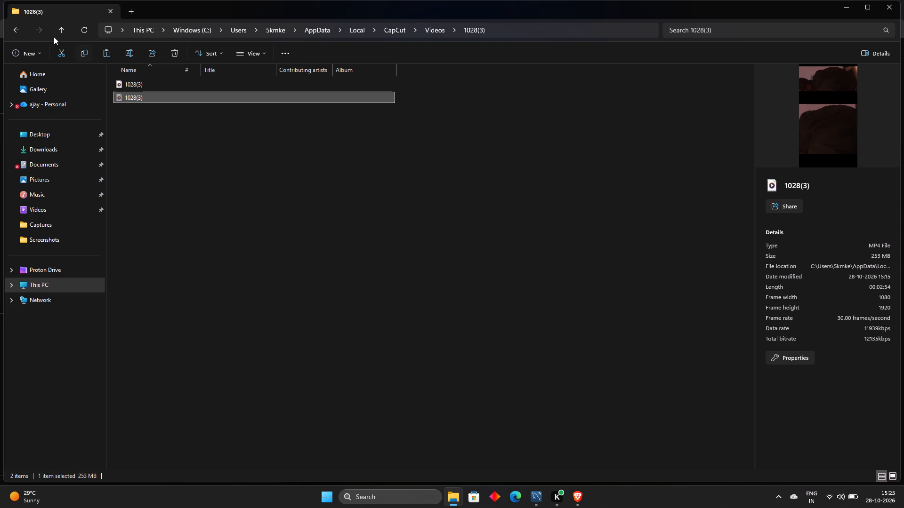
pyautogui.click(62, 24)
pyautogui.click(534, 176)
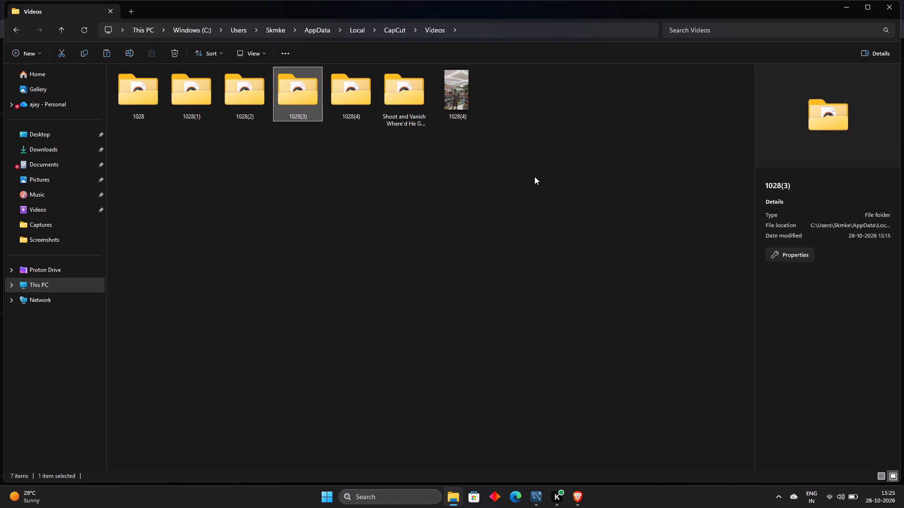
pyautogui.rightClick(534, 176)
pyautogui.click(543, 197)
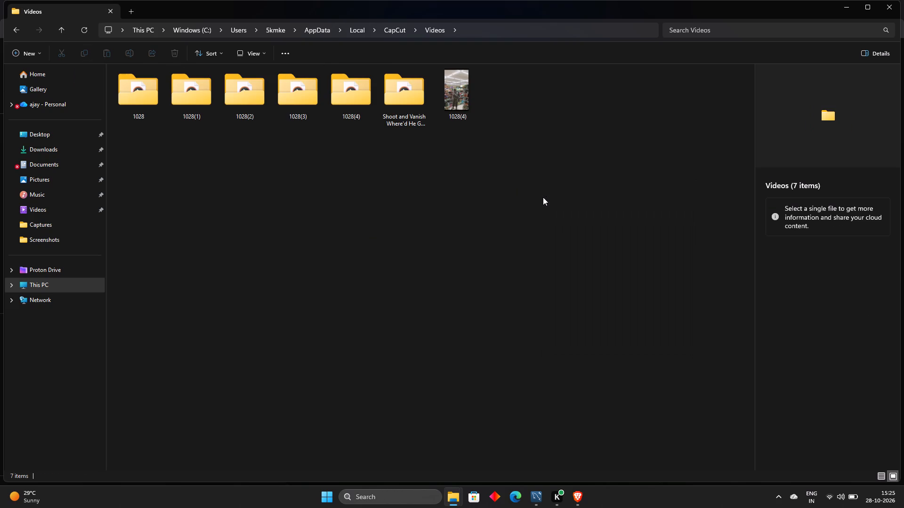
pyautogui.click(613, 116)
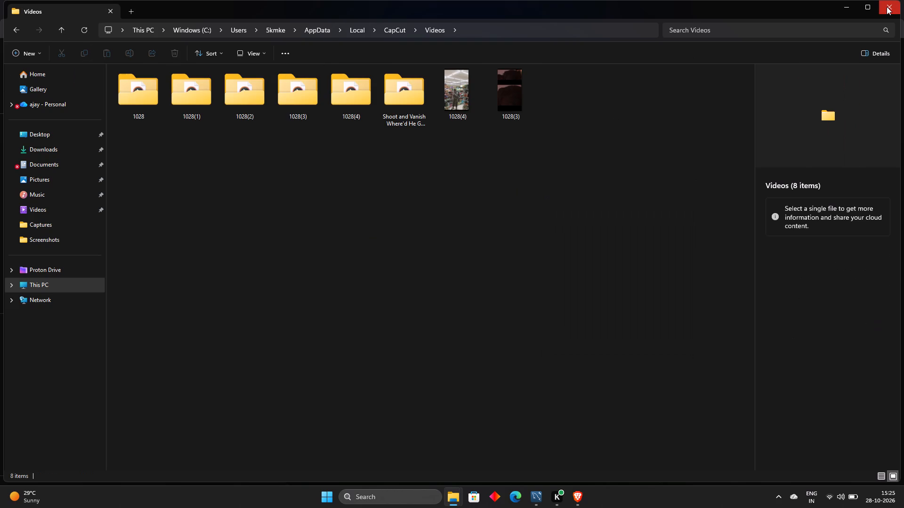
# Move the 1028(4) and 1028(3) videos together from the Videos folder to Downloads, and close the file window.
pyautogui.moveTo(581, 100); pyautogui.dragTo(501, 100)
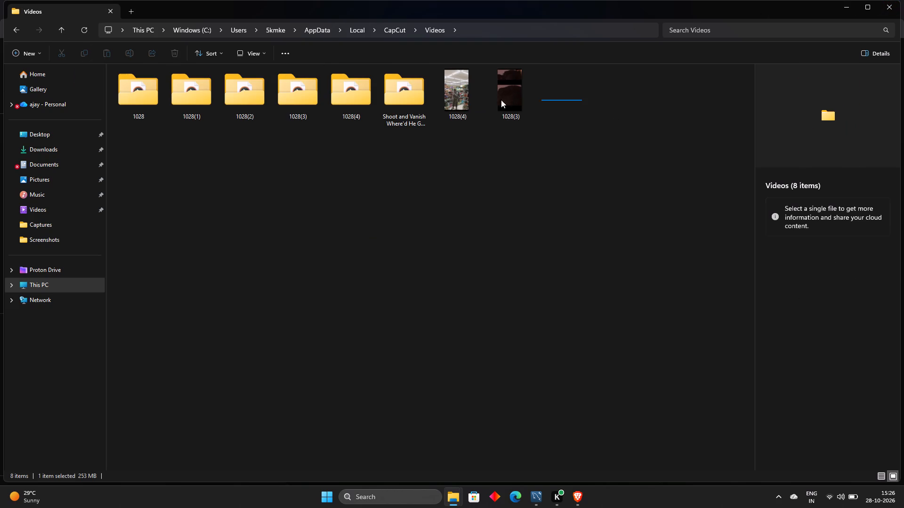
pyautogui.moveTo(501, 100); pyautogui.dragTo(470, 100)
pyautogui.rightClick(470, 100)
pyautogui.click(484, 116)
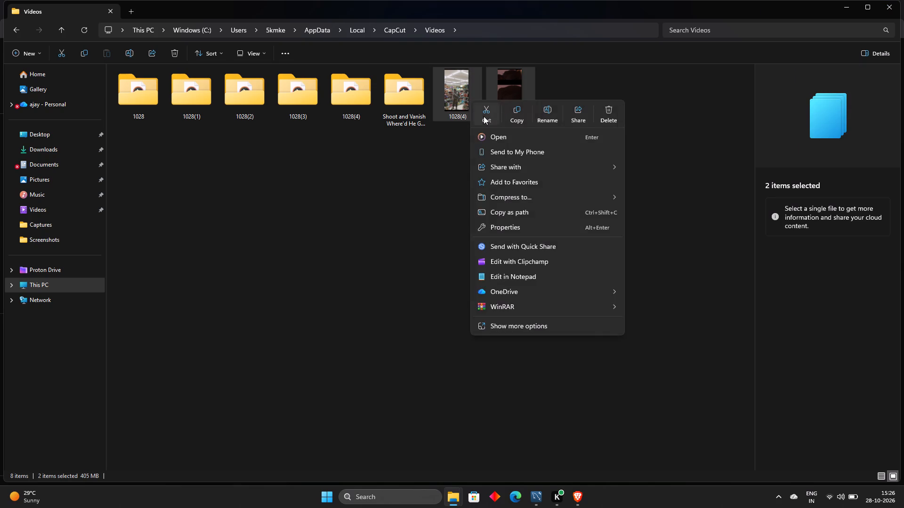
pyautogui.click(42, 154)
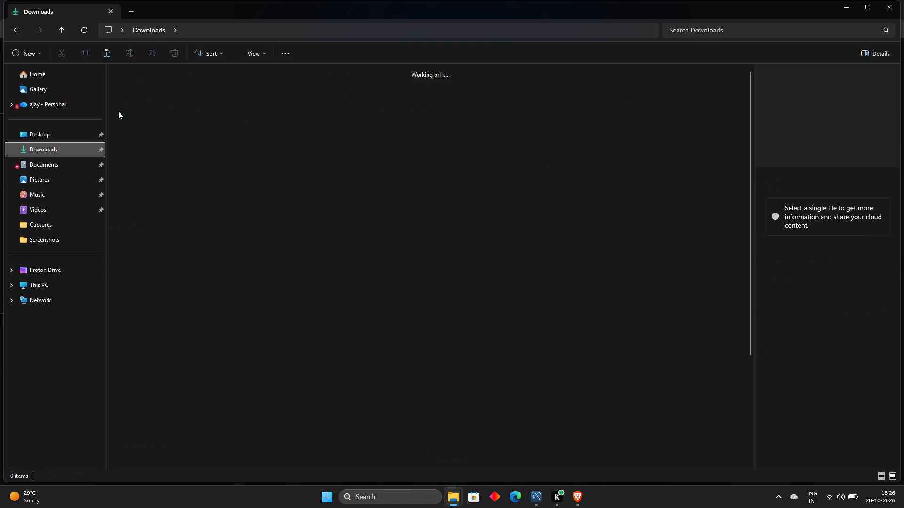
pyautogui.rightClick(109, 132)
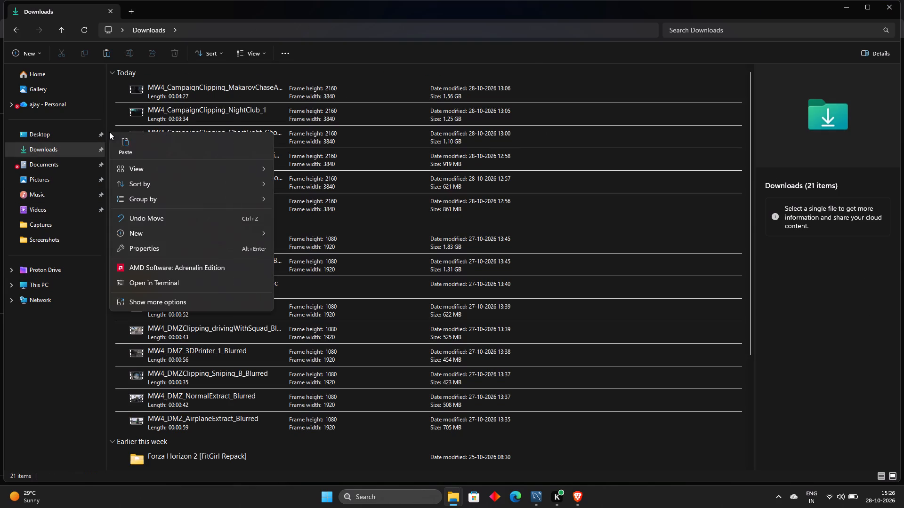
pyautogui.click(134, 150)
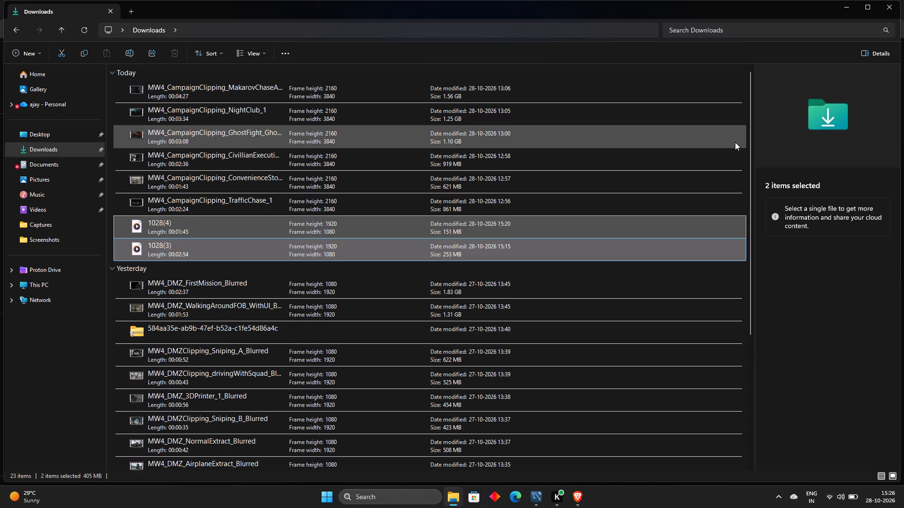
pyautogui.click(894, 5)
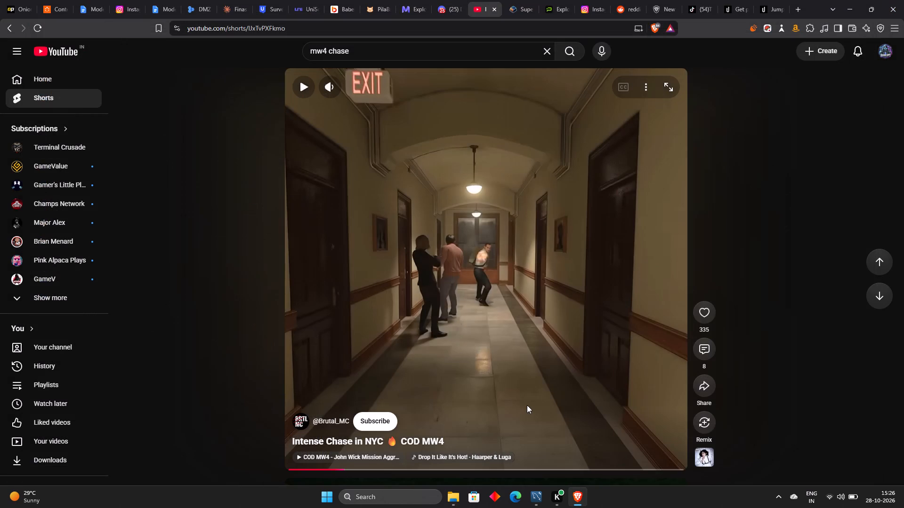
# Resume the "Intense Chase in NYC" Short in the Brave browser and subscribe to the Brutal_MC channel.
pyautogui.click(527, 405)
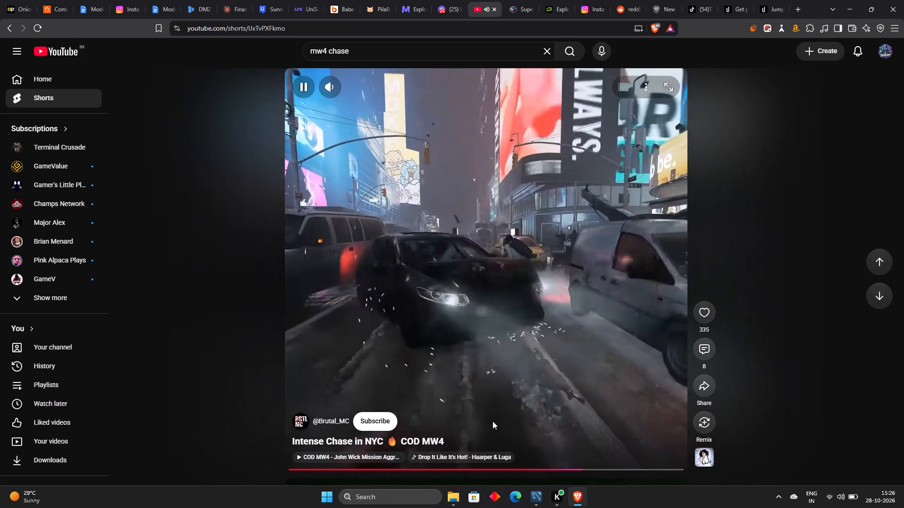
pyautogui.click(383, 425)
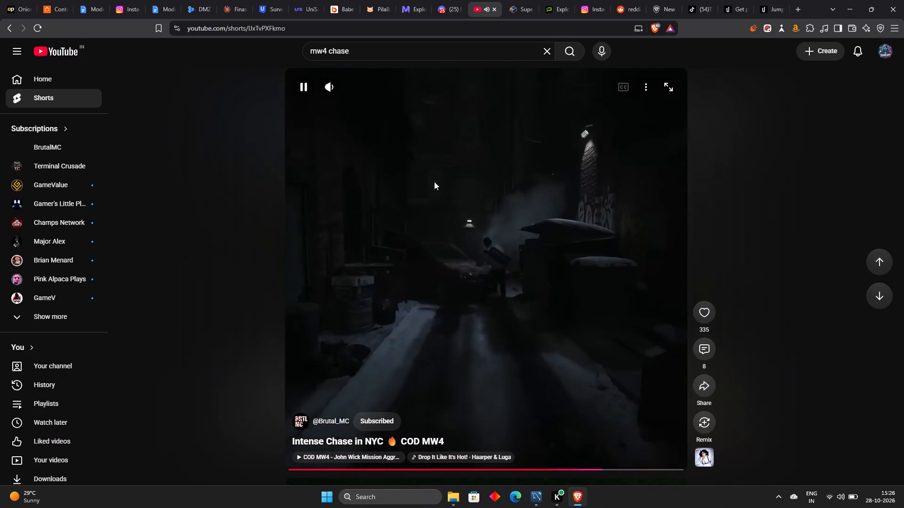
# Return to Brutal_MC's Shorts, browse the latest thumbnails, and open "When Conscience Kicks In COD MW4".
pyautogui.click(12, 26)
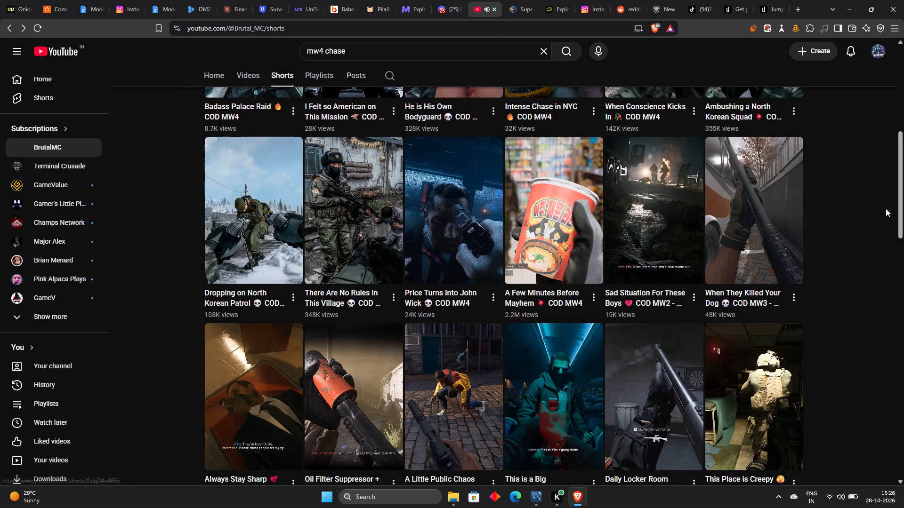
pyautogui.moveTo(903, 203); pyautogui.dragTo(903, 163)
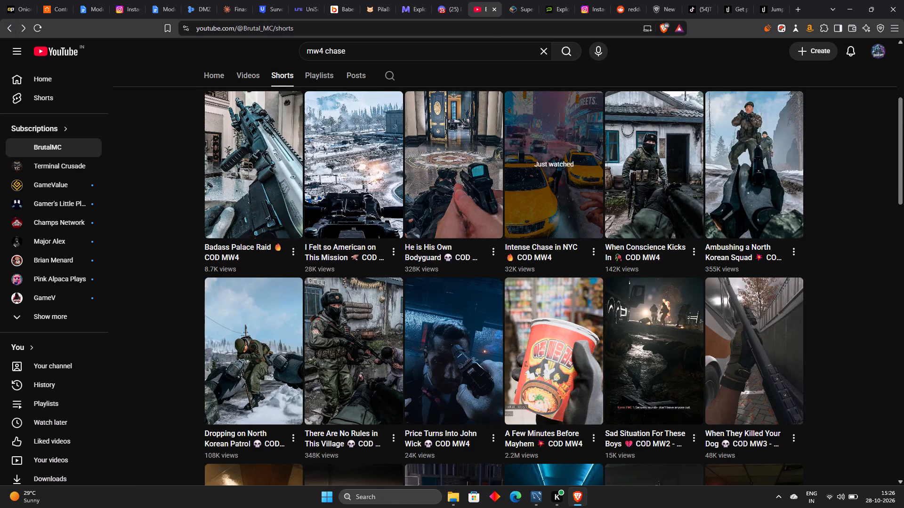
pyautogui.moveTo(903, 163); pyautogui.dragTo(903, 160)
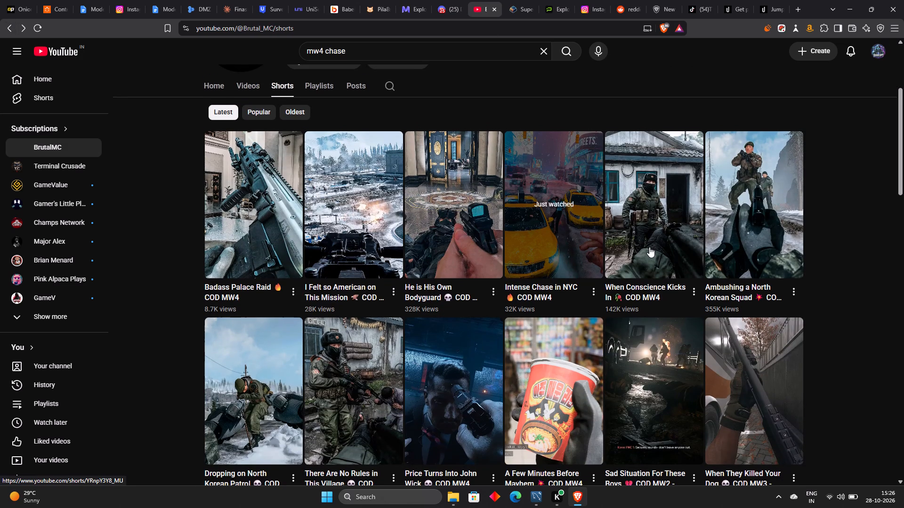
pyautogui.click(649, 247)
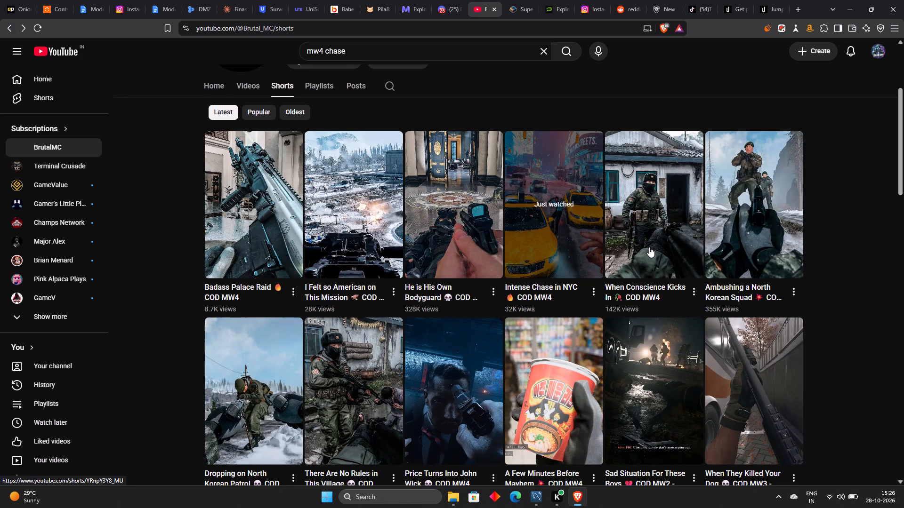
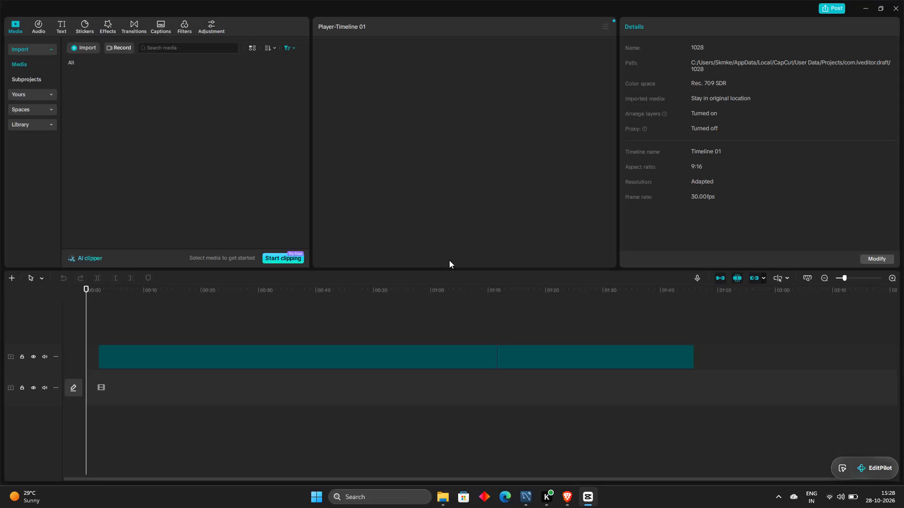
# Switch to CapCut's 1028 project, preview the TrafficChase media clip, and delete both ConvenienceStore clips from the timeline.
pyautogui.click(449, 260)
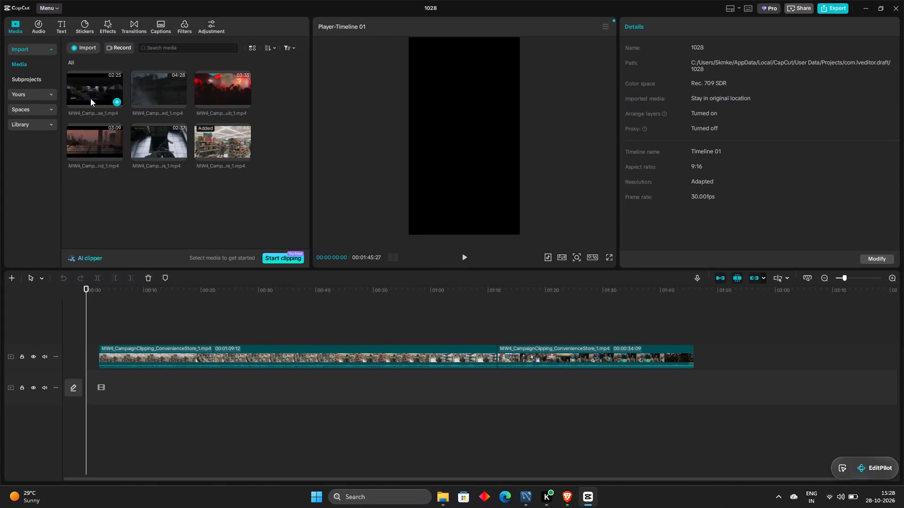
pyautogui.click(90, 98)
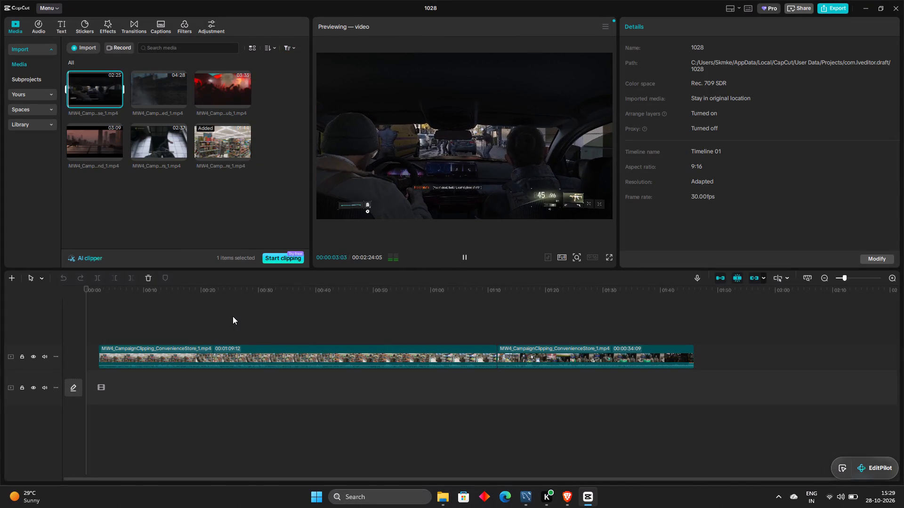
pyautogui.click(216, 342)
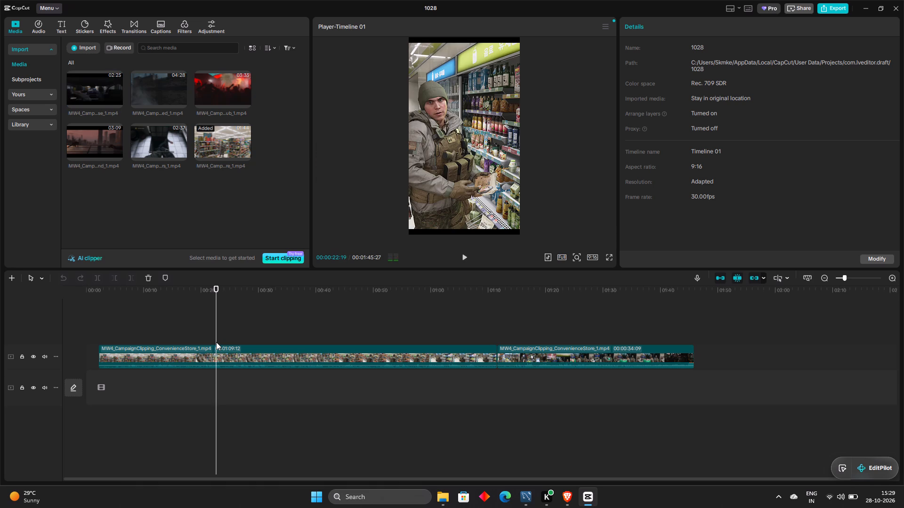
pyautogui.click(224, 357)
pyautogui.click(150, 277)
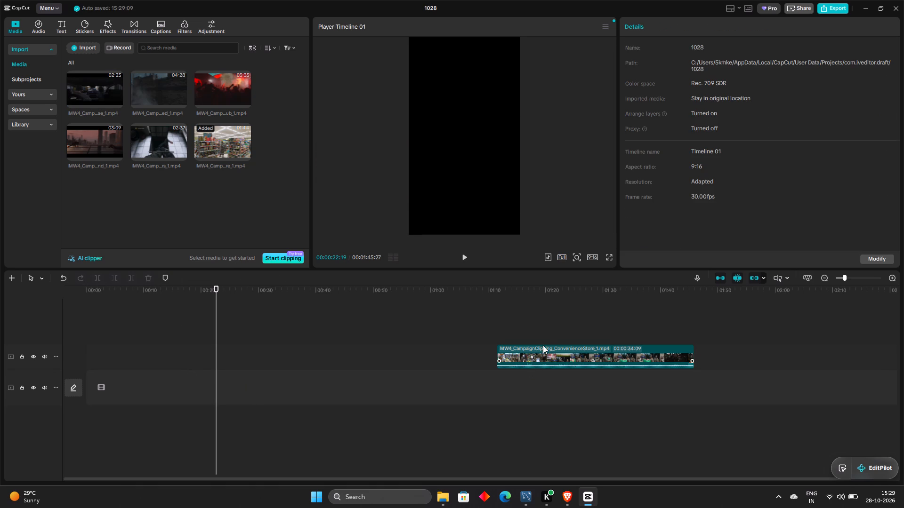
pyautogui.click(544, 343)
pyautogui.click(539, 353)
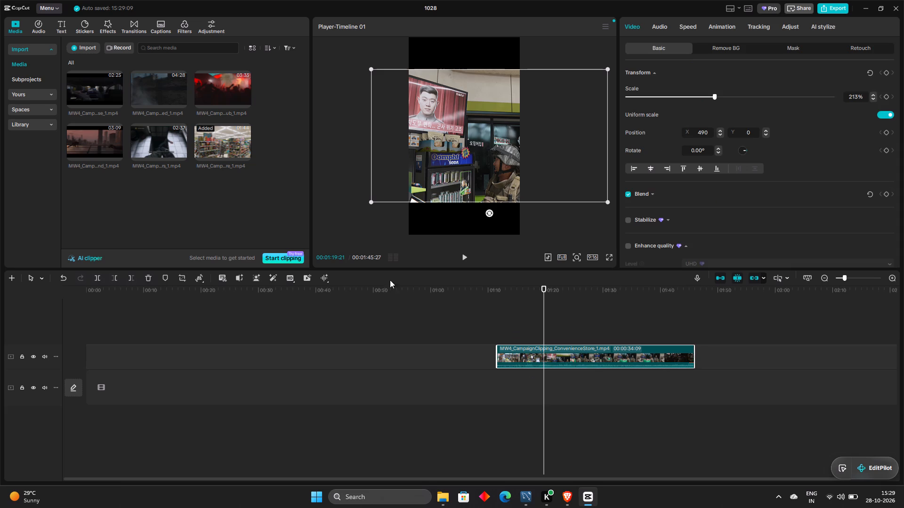
pyautogui.click(148, 278)
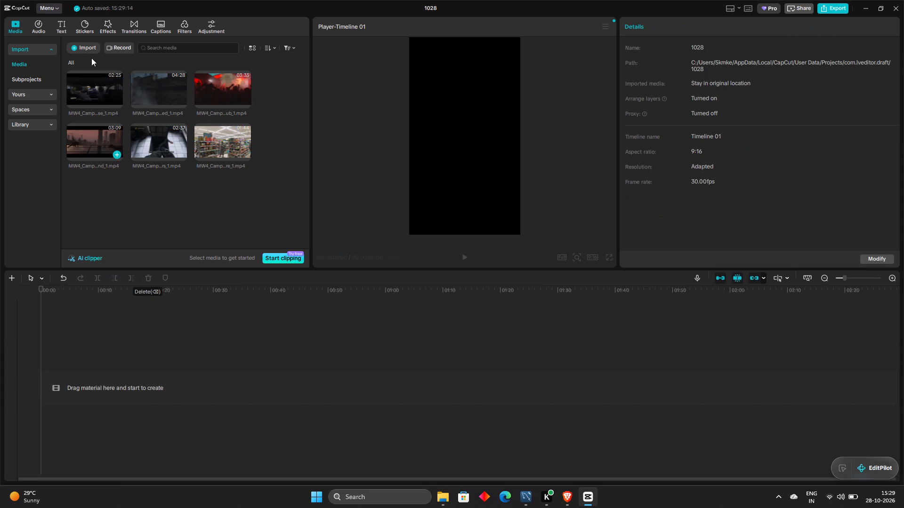
# Place the MW4_CampaignClipping_TrafficChase_1.mp4 clip at the very start of the empty timeline's main track.
pyautogui.click(89, 96)
pyautogui.moveTo(89, 96); pyautogui.dragTo(125, 343)
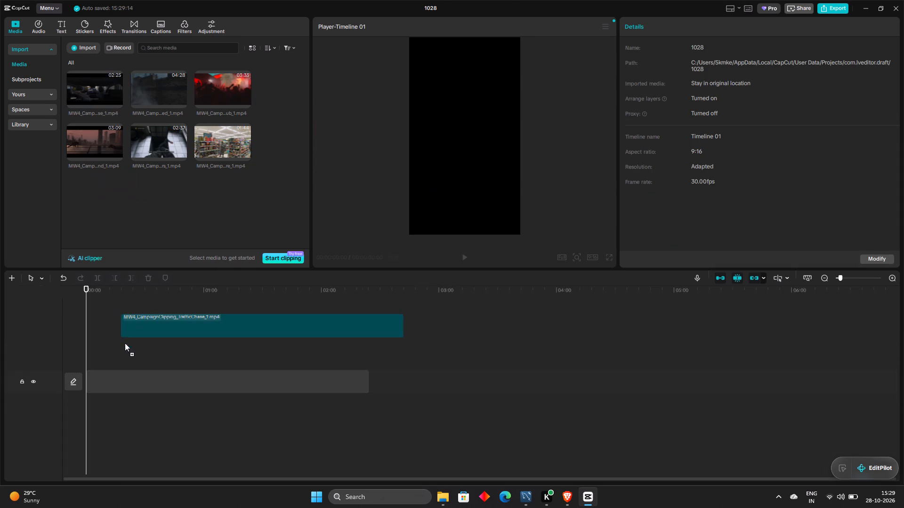
pyautogui.moveTo(125, 343); pyautogui.dragTo(101, 368)
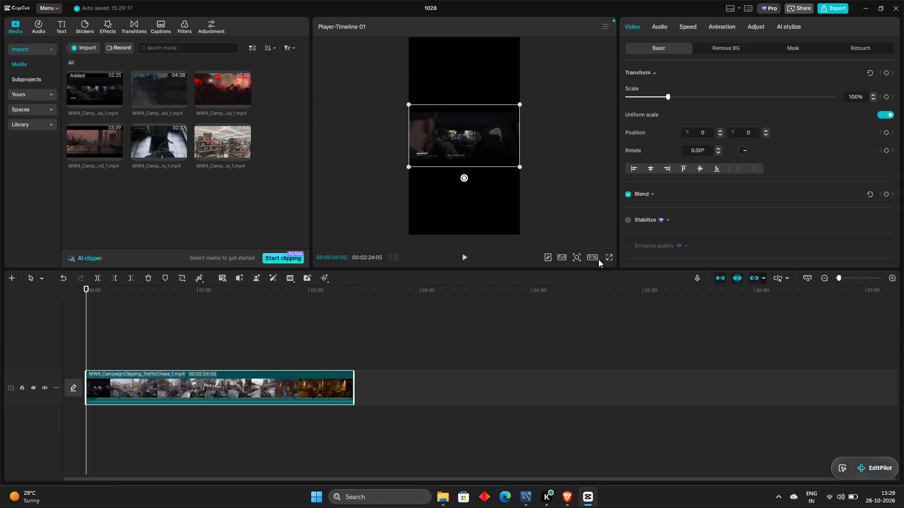
# Check the aspect ratio options, play the opening seconds, and enlarge the TrafficChase clip to about 236% in the 9:16 frame.
pyautogui.click(589, 257)
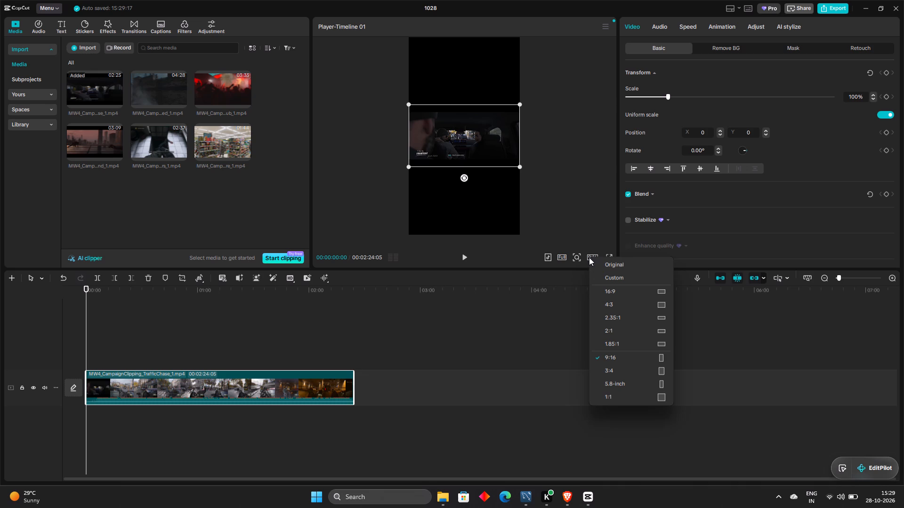
pyautogui.click(463, 257)
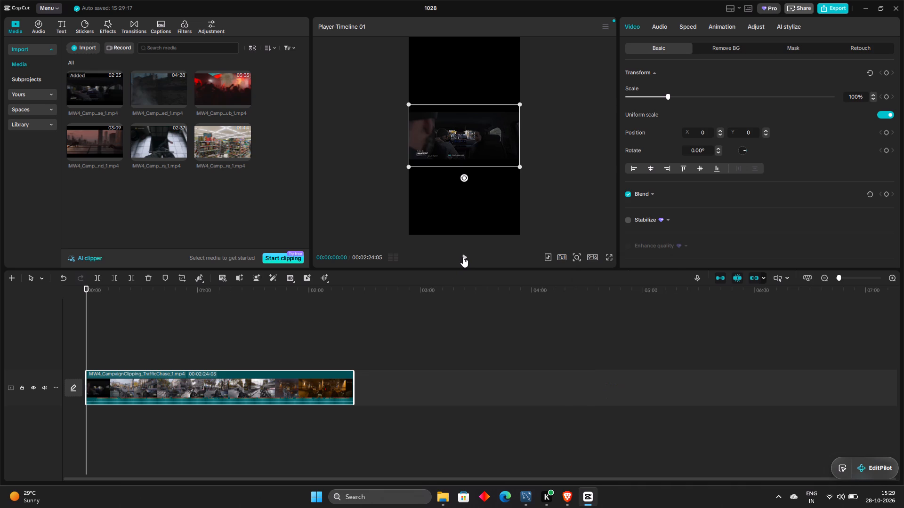
pyautogui.click(463, 257)
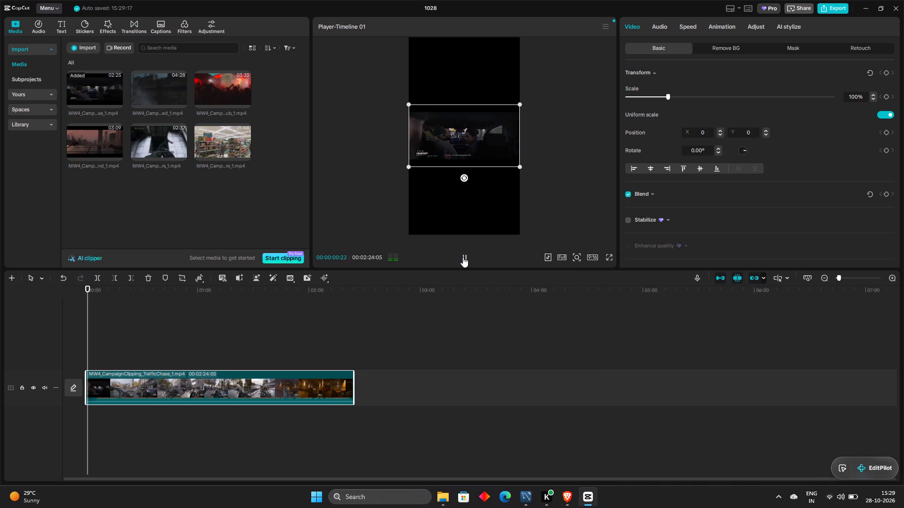
pyautogui.click(463, 257)
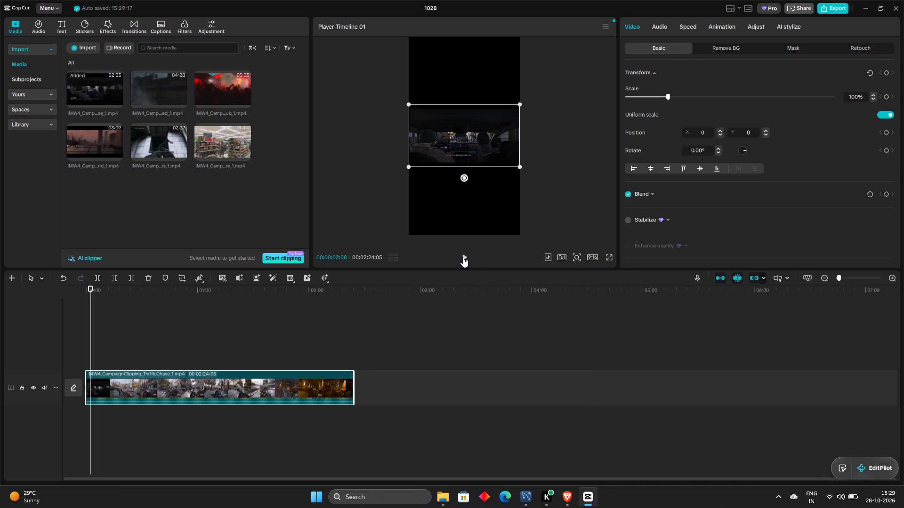
pyautogui.click(463, 257)
pyautogui.click(463, 257)
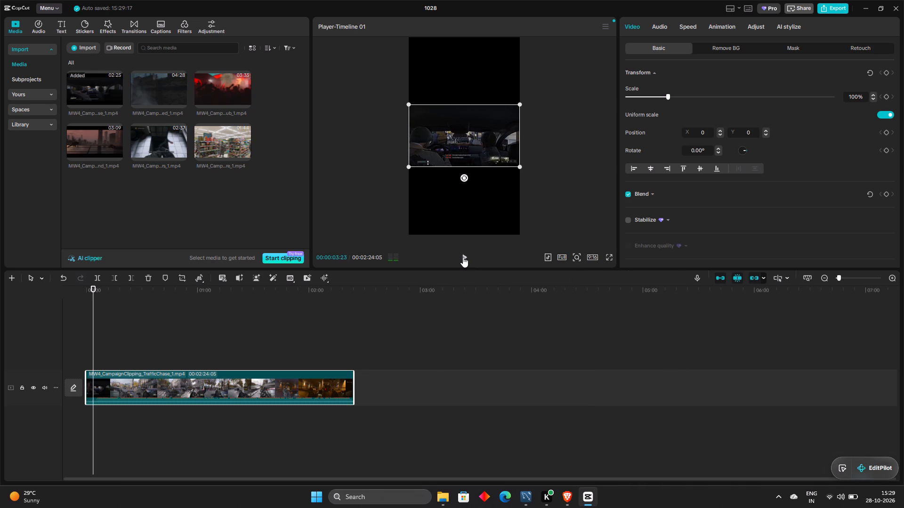
pyautogui.moveTo(518, 103); pyautogui.dragTo(564, 33)
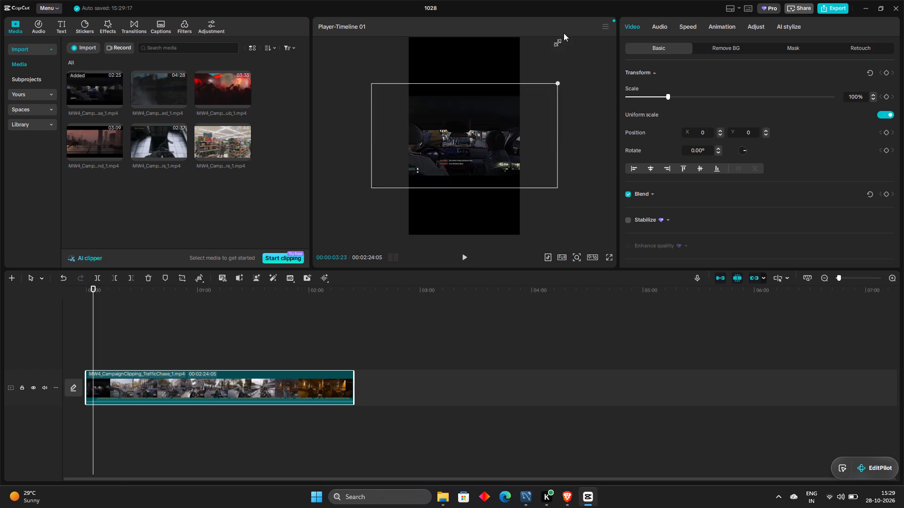
pyautogui.moveTo(564, 33); pyautogui.dragTo(602, 7)
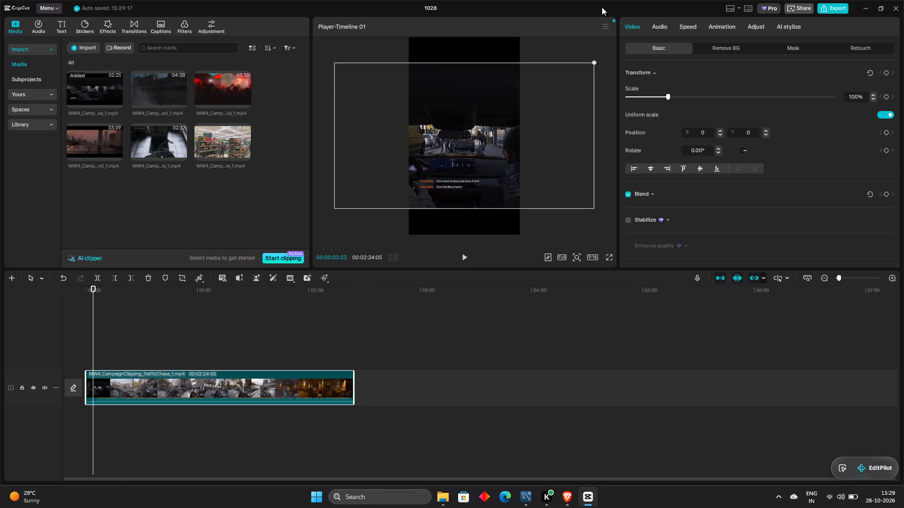
pyautogui.moveTo(602, 7); pyautogui.dragTo(607, 5)
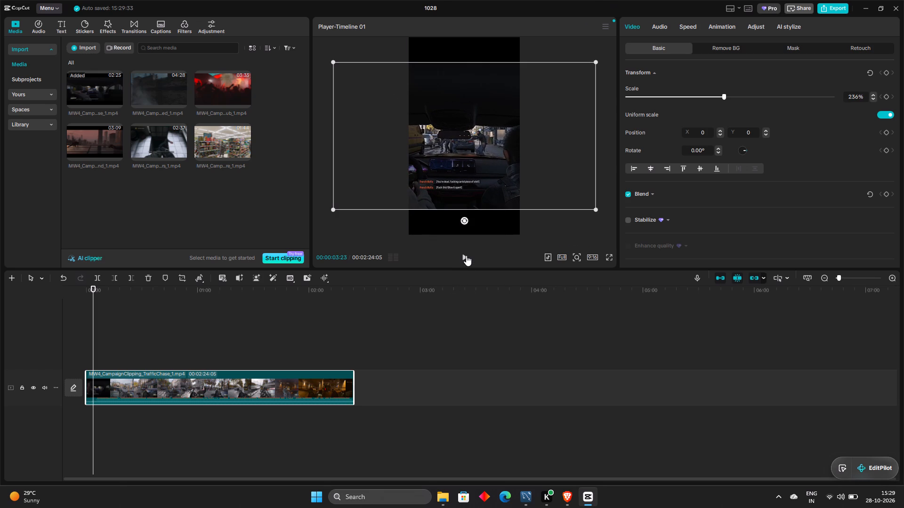
# Preview the opening and trim about five seconds in total off the start of the TrafficChase clip, leaving it 00:02:18:23 long.
pyautogui.click(466, 255)
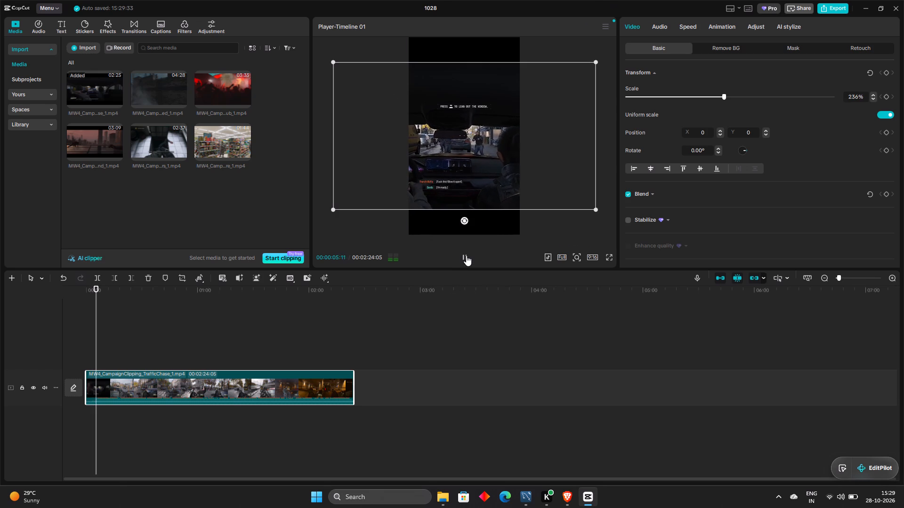
pyautogui.click(466, 255)
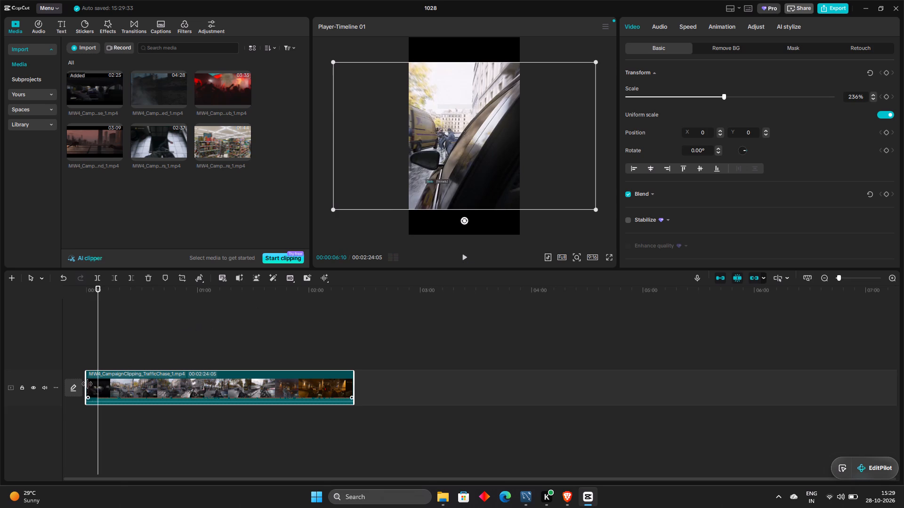
pyautogui.moveTo(87, 383); pyautogui.dragTo(95, 391)
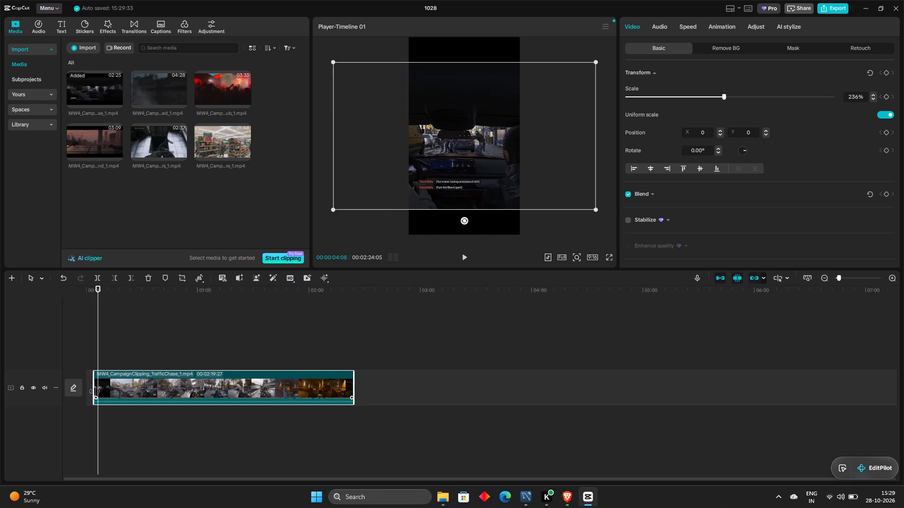
pyautogui.moveTo(95, 391); pyautogui.dragTo(95, 392)
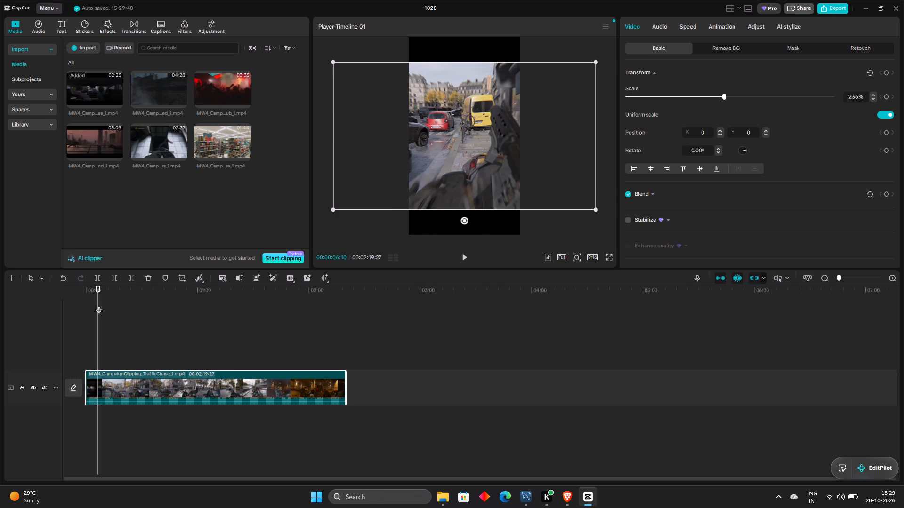
pyautogui.moveTo(100, 306); pyautogui.dragTo(76, 333)
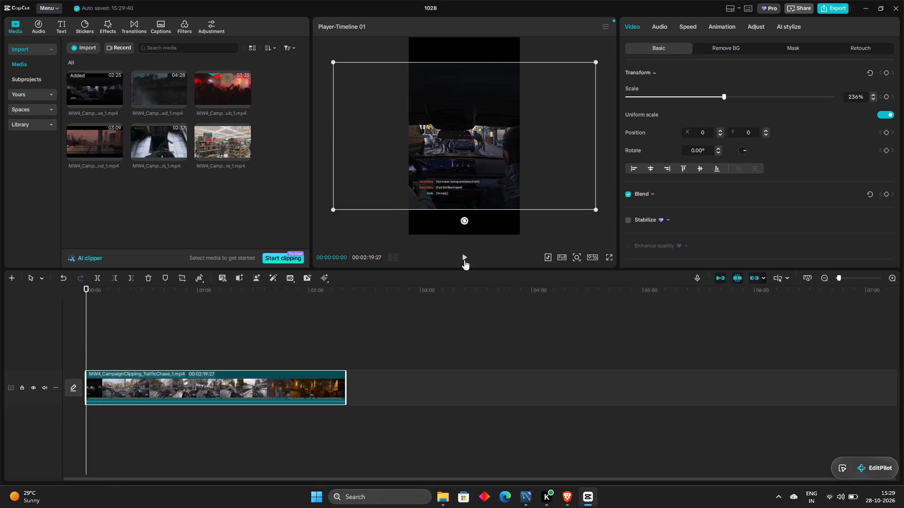
pyautogui.click(464, 260)
pyautogui.click(464, 260)
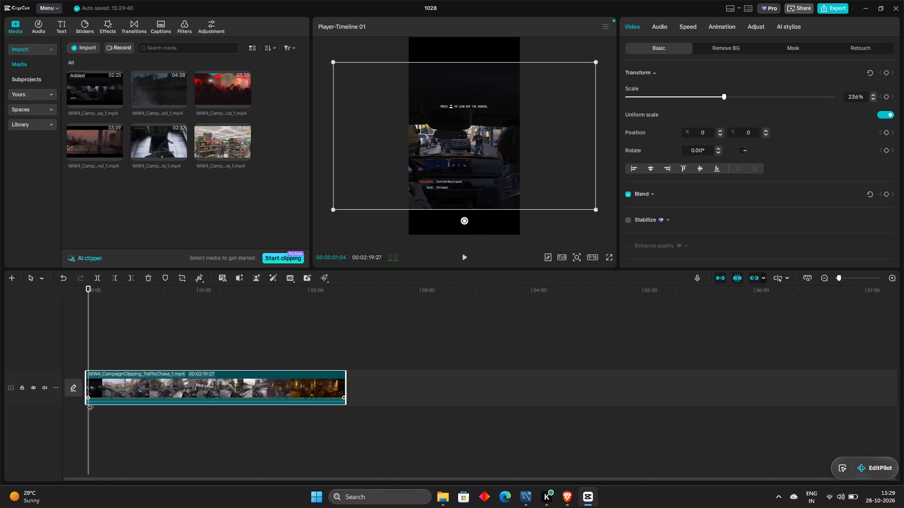
pyautogui.click(84, 384)
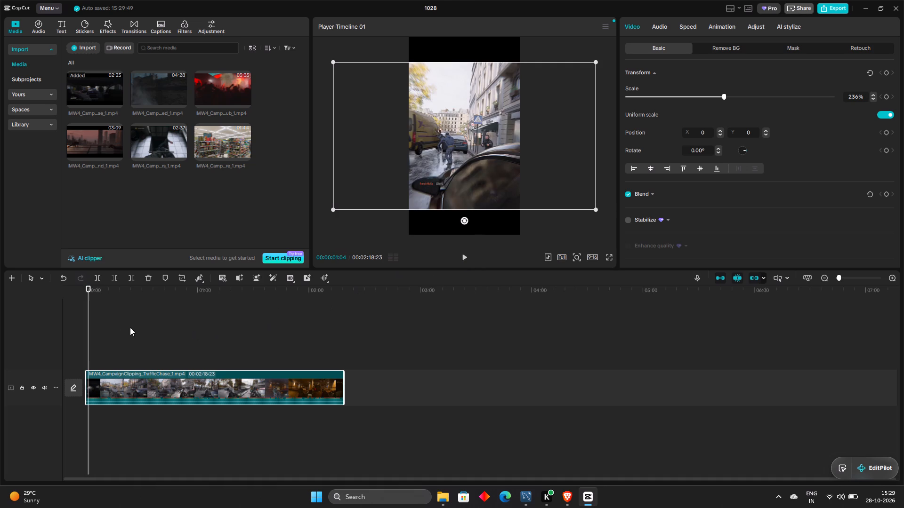
# Play and scrub through the first ten seconds of the TrafficChase clip to find a suitable cut point.
pyautogui.moveTo(87, 327); pyautogui.dragTo(64, 335)
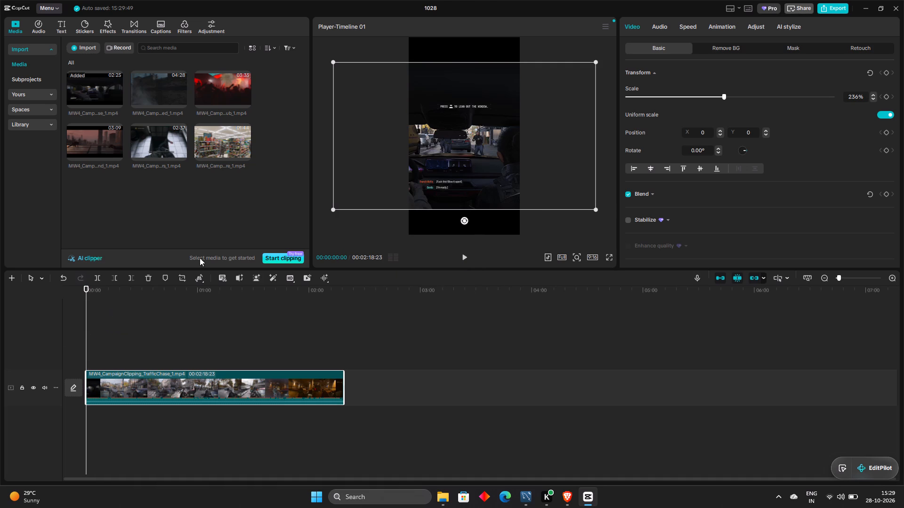
pyautogui.click(464, 257)
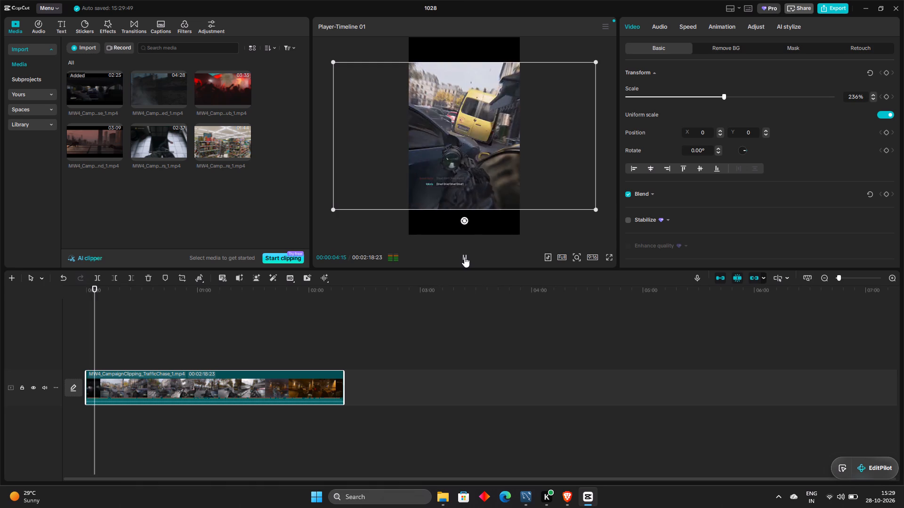
pyautogui.click(464, 257)
pyautogui.click(464, 257)
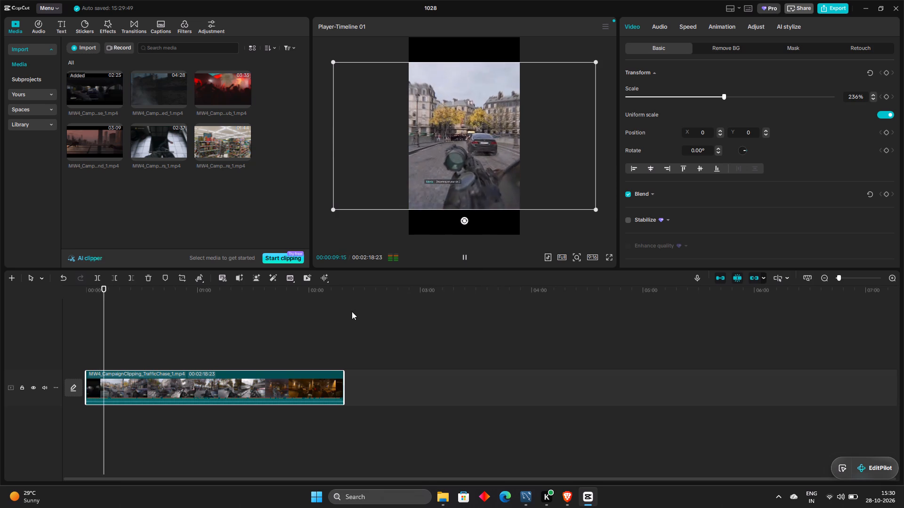
pyautogui.moveTo(105, 325); pyautogui.dragTo(88, 335)
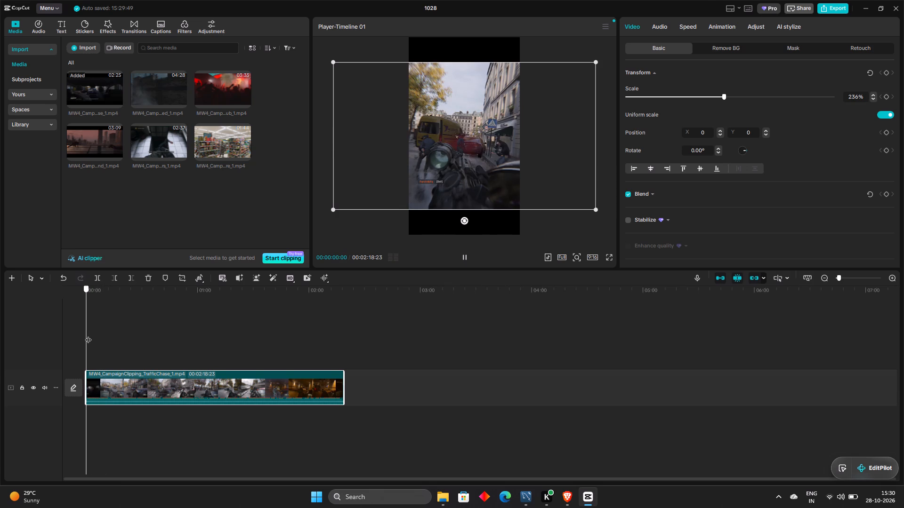
pyautogui.moveTo(88, 335); pyautogui.dragTo(94, 333)
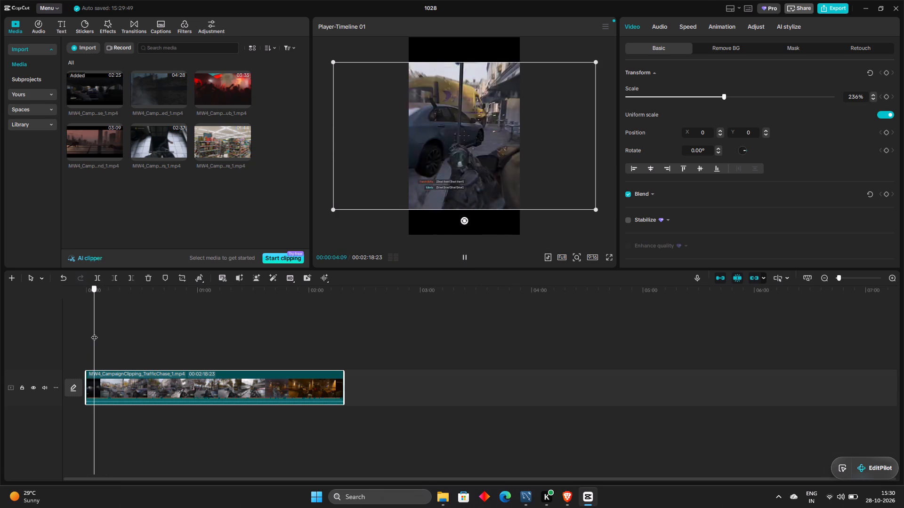
pyautogui.moveTo(94, 333); pyautogui.dragTo(100, 332)
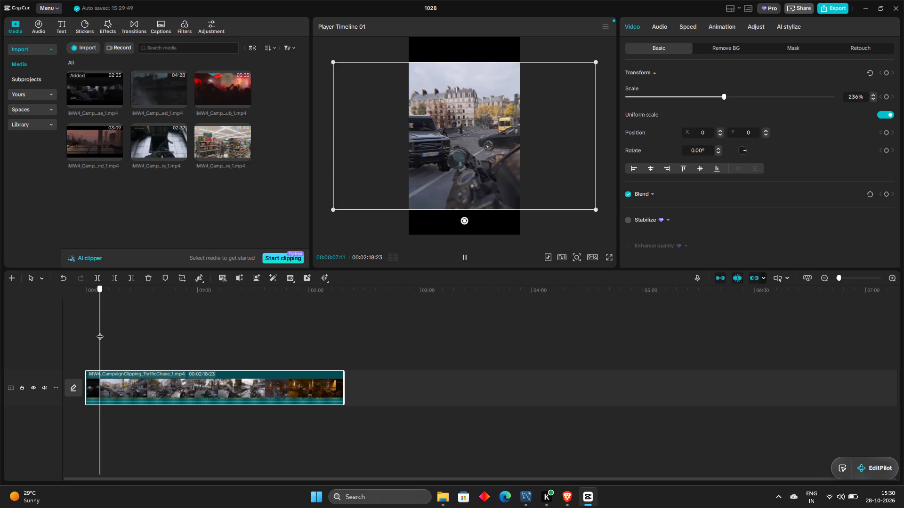
pyautogui.moveTo(100, 332); pyautogui.dragTo(105, 330)
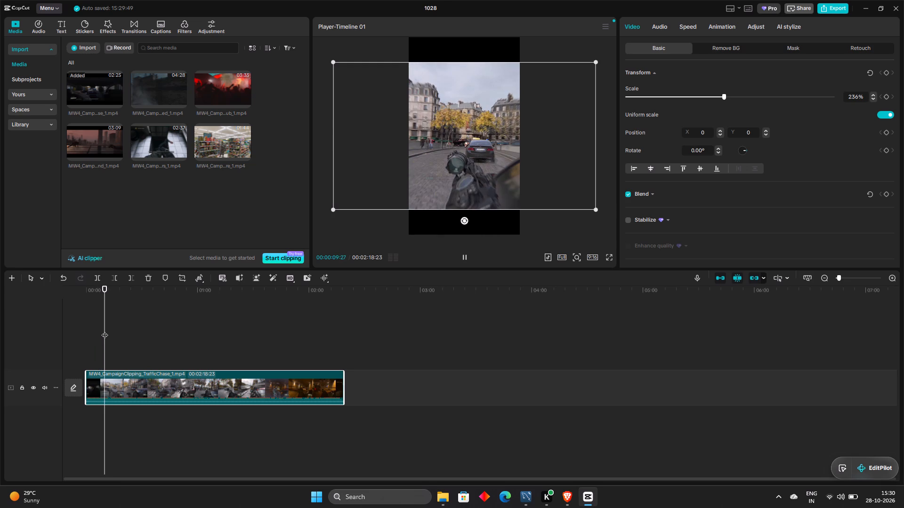
pyautogui.click(105, 330)
pyautogui.moveTo(105, 330); pyautogui.dragTo(91, 341)
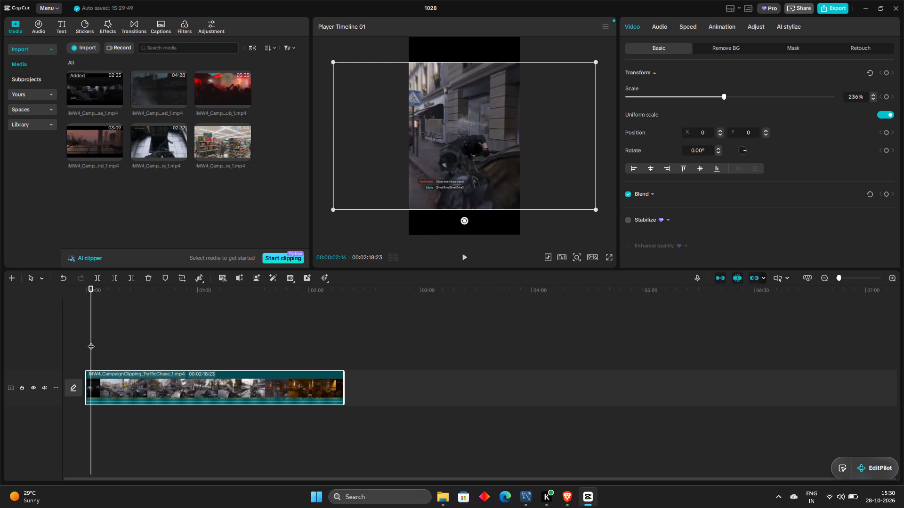
pyautogui.click(468, 262)
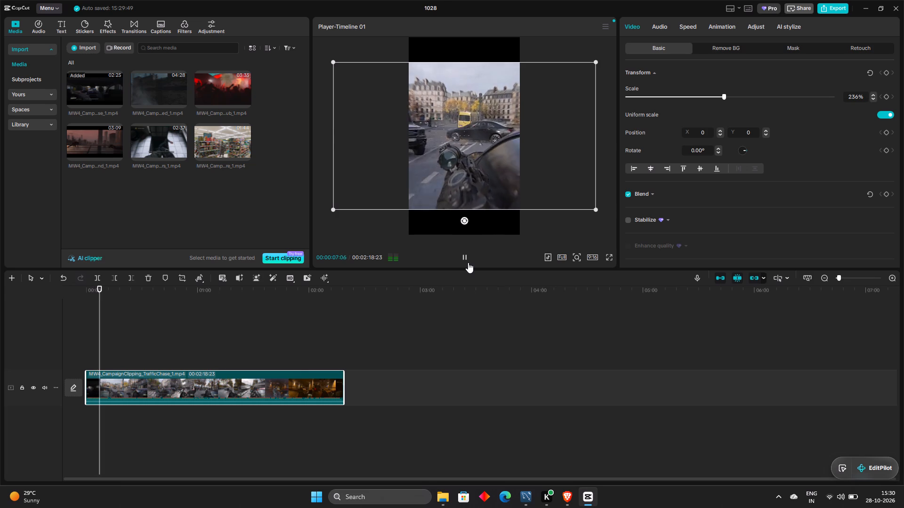
pyautogui.click(468, 262)
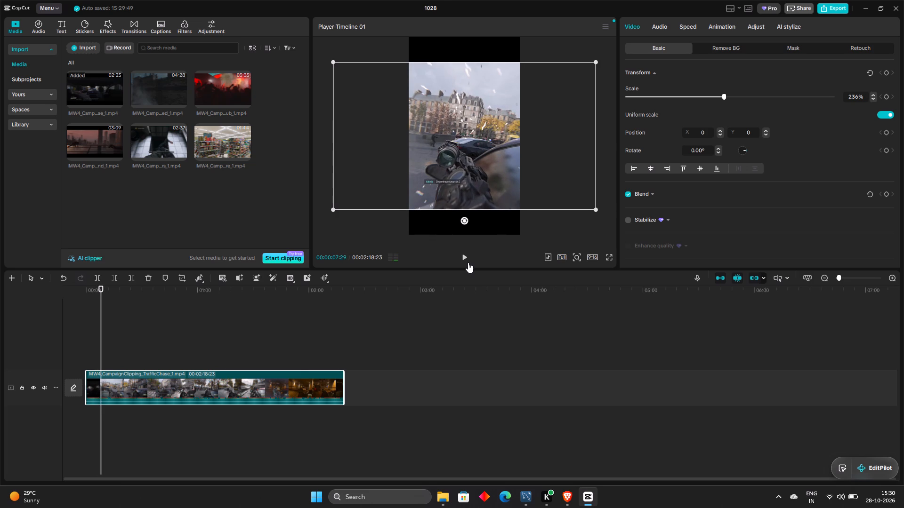
pyautogui.click(468, 262)
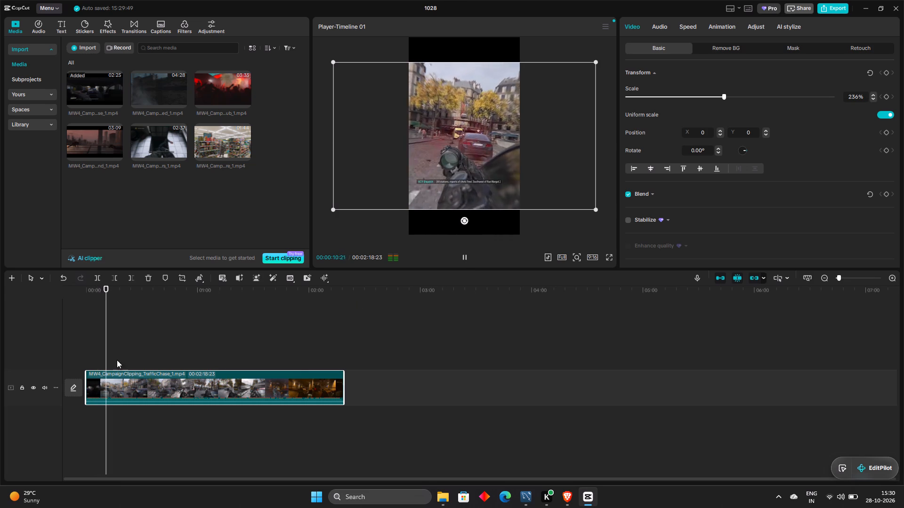
# Split the TrafficChase clip at 00:00:06:10.
pyautogui.moveTo(107, 332); pyautogui.dragTo(87, 349)
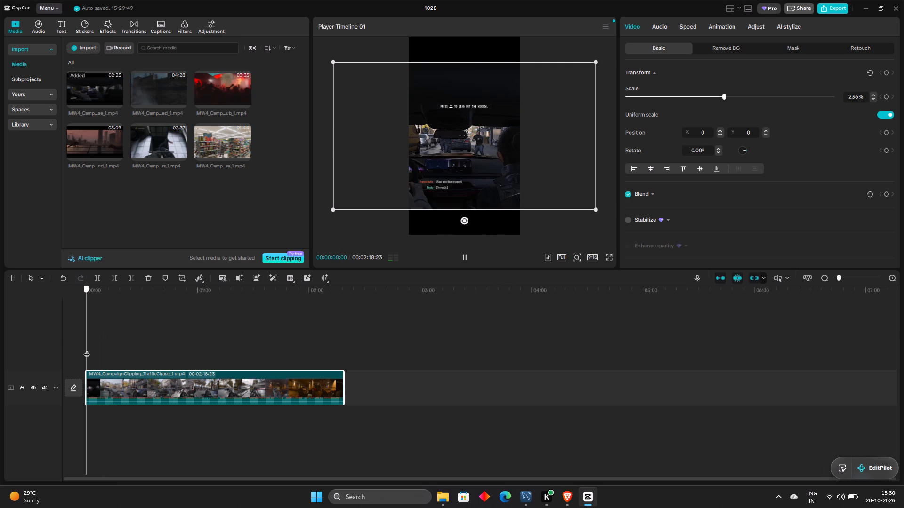
pyautogui.moveTo(87, 349); pyautogui.dragTo(97, 346)
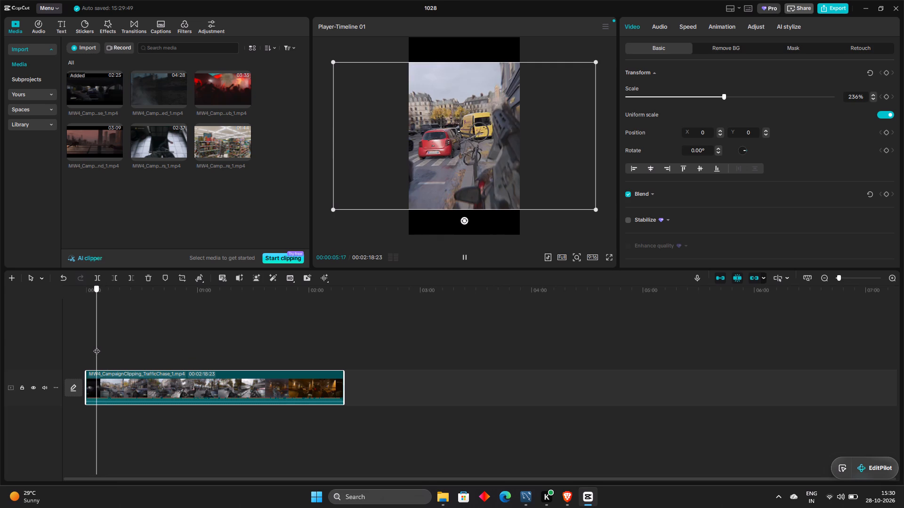
pyautogui.moveTo(97, 346); pyautogui.dragTo(98, 346)
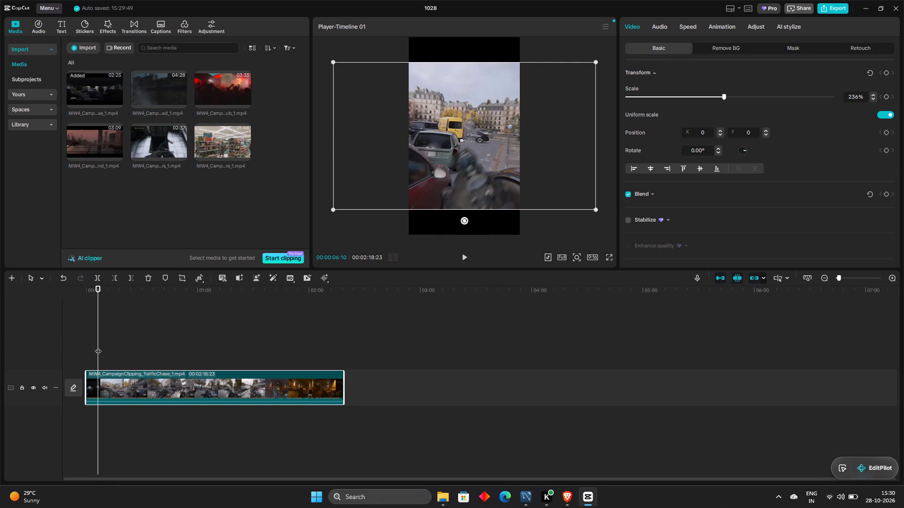
pyautogui.click(95, 275)
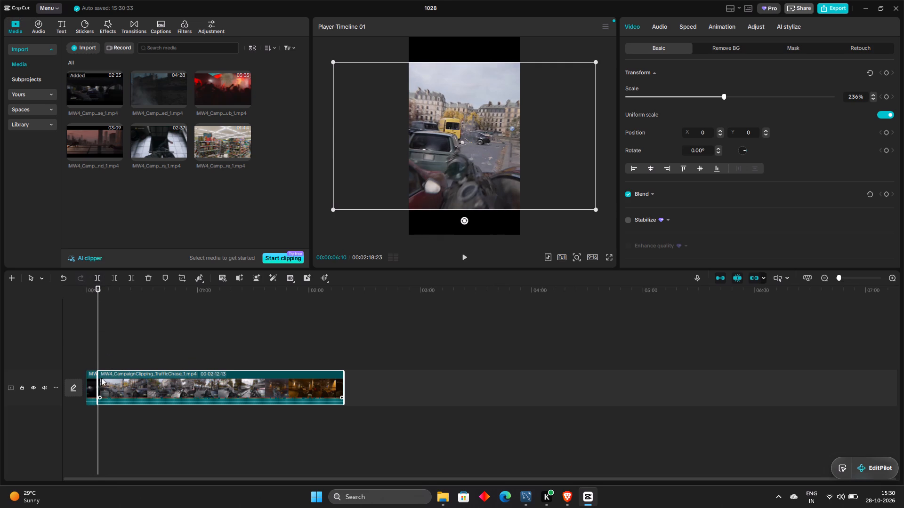
# Trim the start of the second TrafficChase segment in small amounts, previewing the footage, until the segment is 00:02:07:27 long.
pyautogui.moveTo(98, 381); pyautogui.dragTo(103, 385)
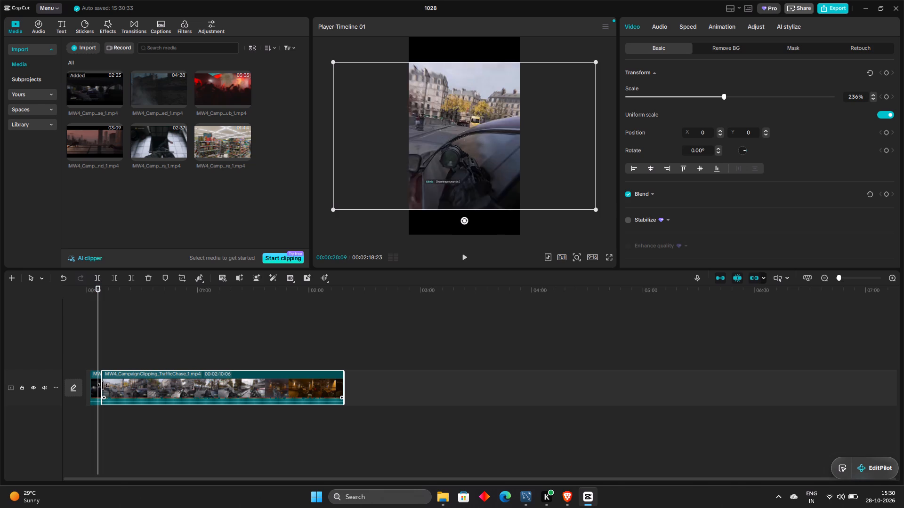
pyautogui.moveTo(103, 385); pyautogui.dragTo(104, 385)
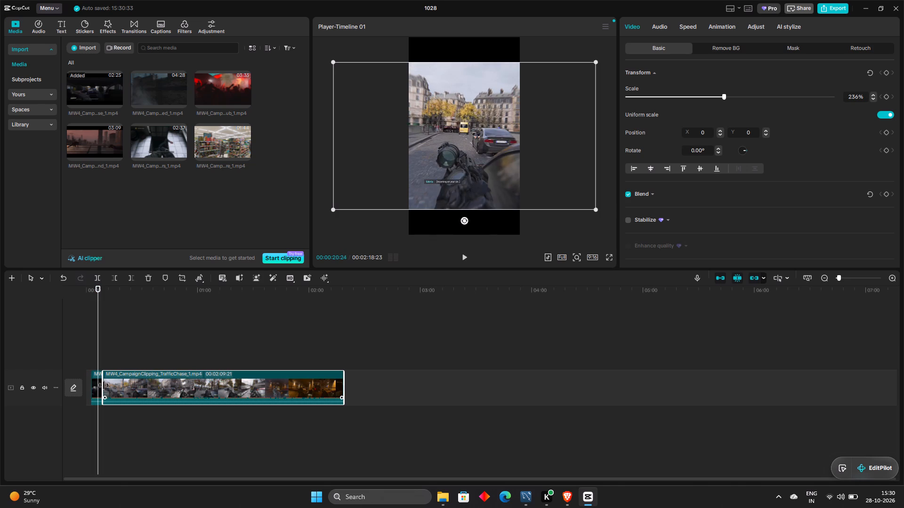
pyautogui.moveTo(104, 385); pyautogui.dragTo(105, 385)
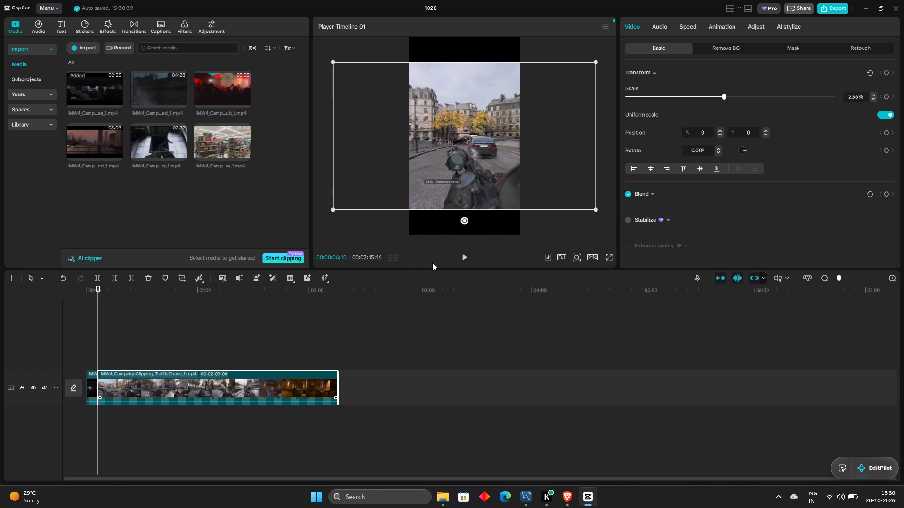
pyautogui.click(463, 259)
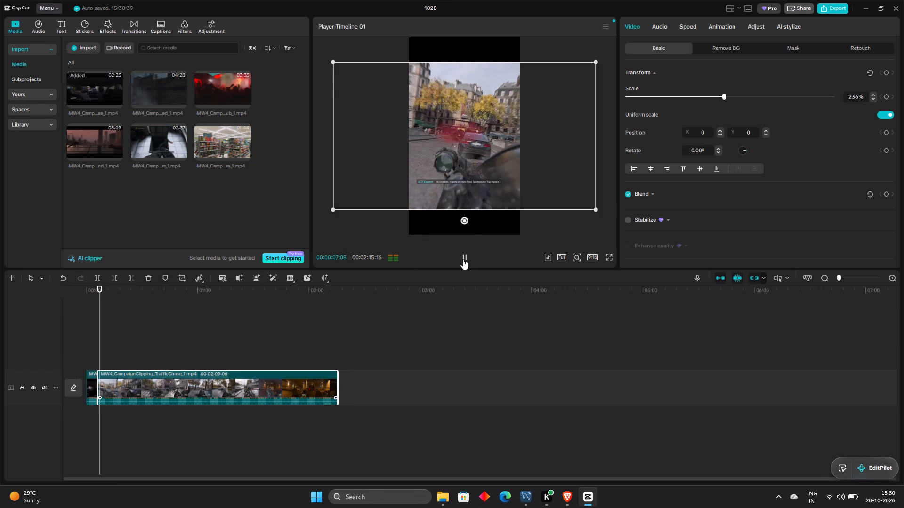
pyautogui.click(463, 259)
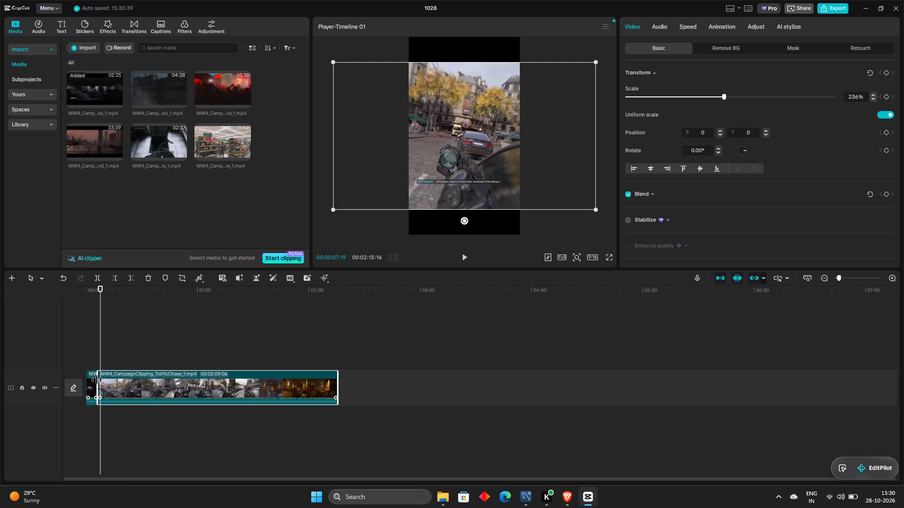
pyautogui.click(97, 380)
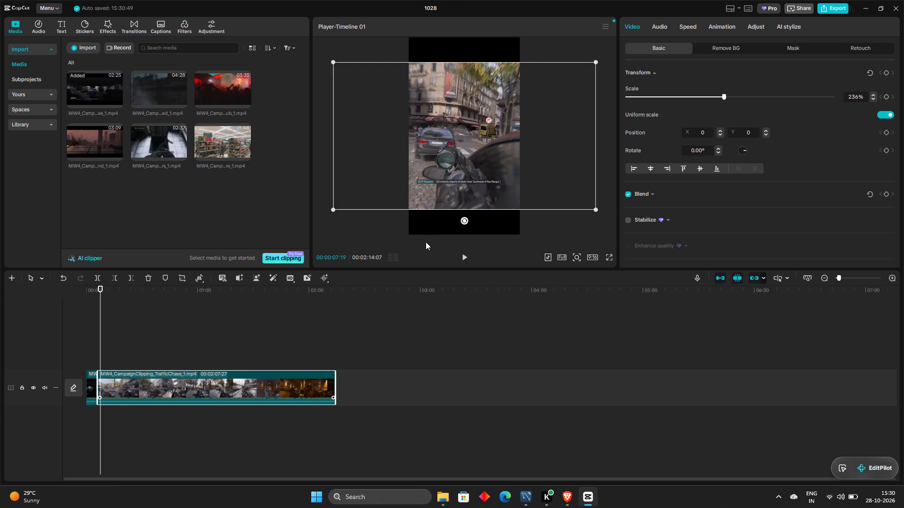
# Play the edited timeline from the start to review the cut and the chase footage up to about 43 seconds.
pyautogui.moveTo(101, 323); pyautogui.dragTo(78, 355)
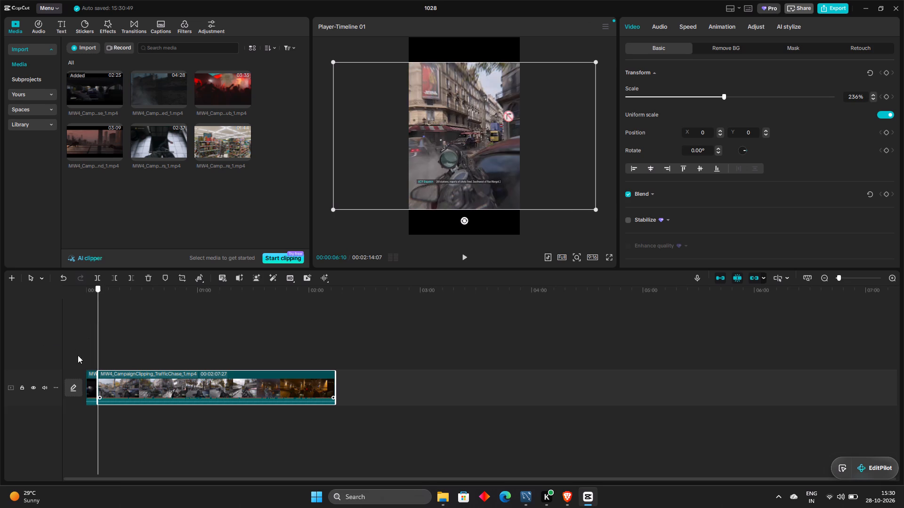
pyautogui.moveTo(78, 355); pyautogui.dragTo(62, 379)
pyautogui.click(467, 260)
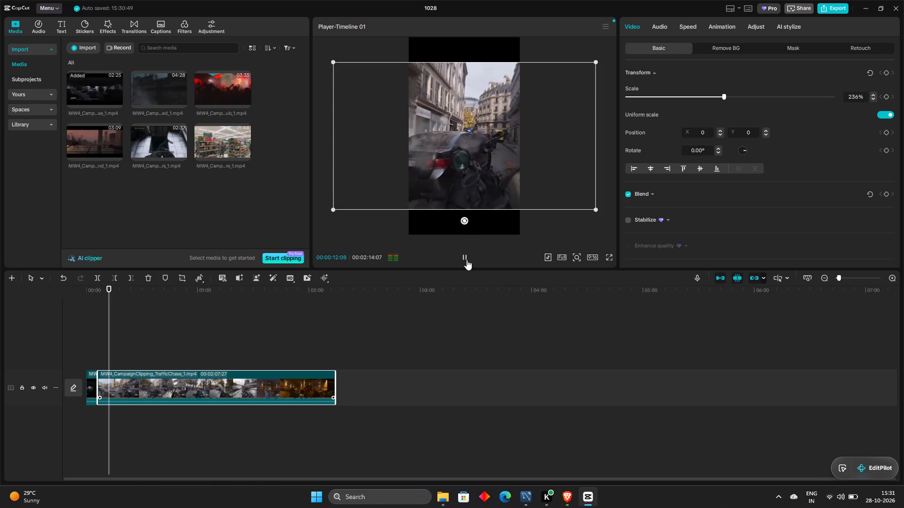
pyautogui.click(467, 260)
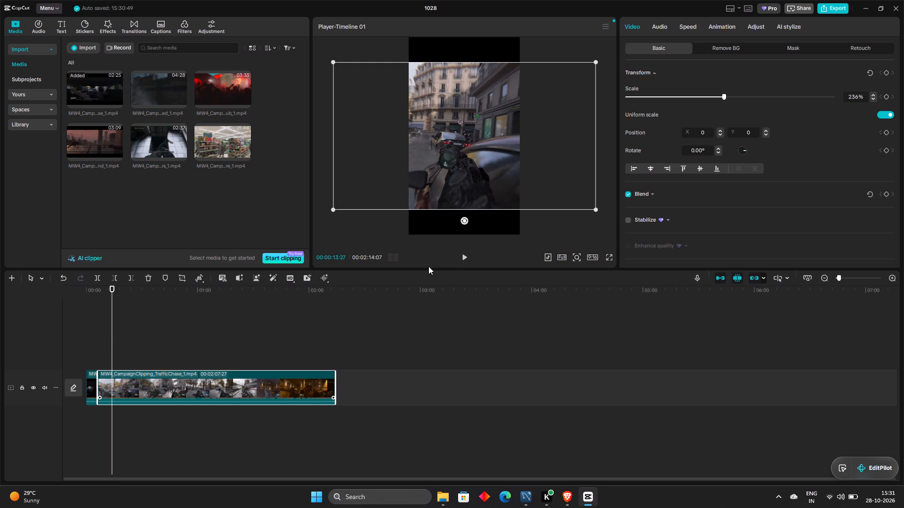
pyautogui.click(467, 256)
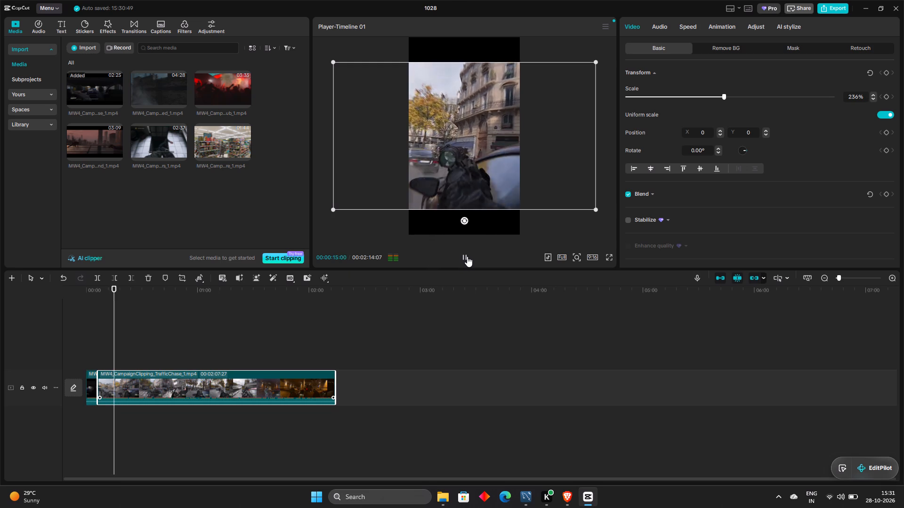
pyautogui.click(467, 256)
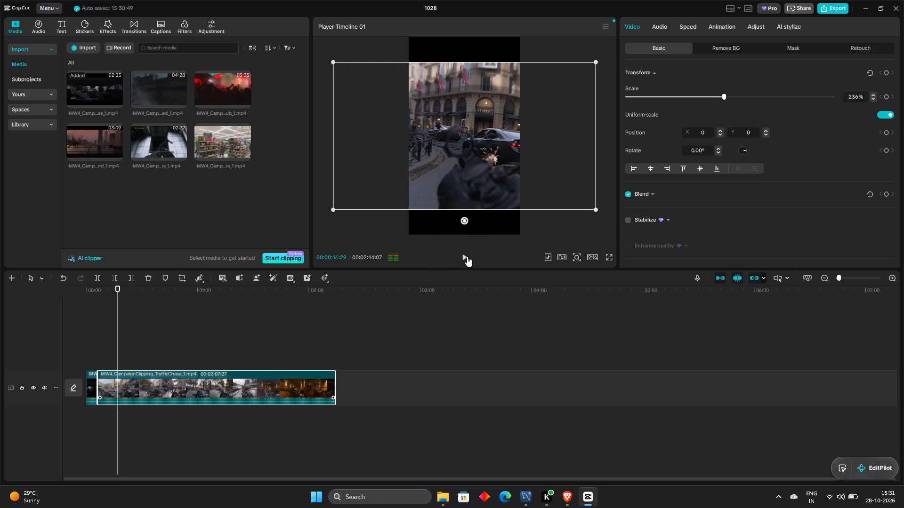
pyautogui.click(467, 256)
pyautogui.click(467, 256)
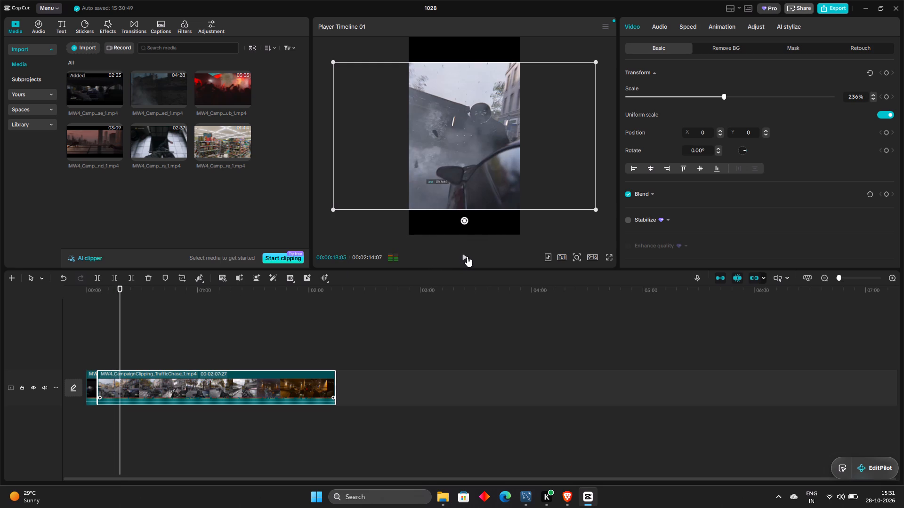
pyautogui.click(467, 256)
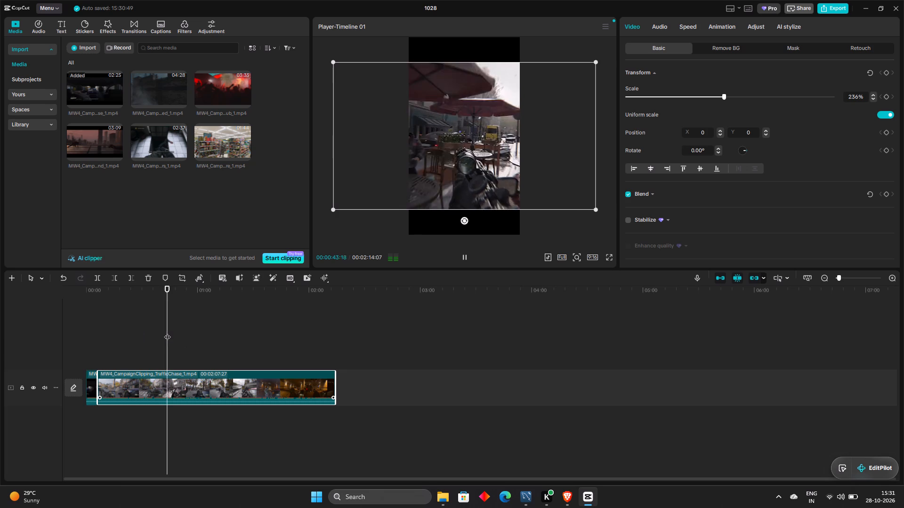
# Scrub through the TrafficChase footage from about 43 seconds to the end of the timeline, examining the street and tunnel chase.
pyautogui.moveTo(167, 332); pyautogui.dragTo(205, 341)
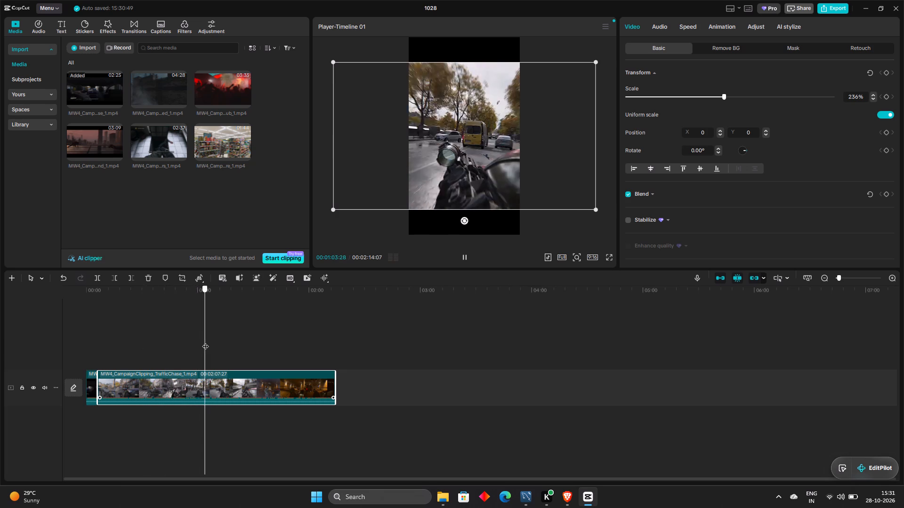
pyautogui.moveTo(205, 341); pyautogui.dragTo(169, 347)
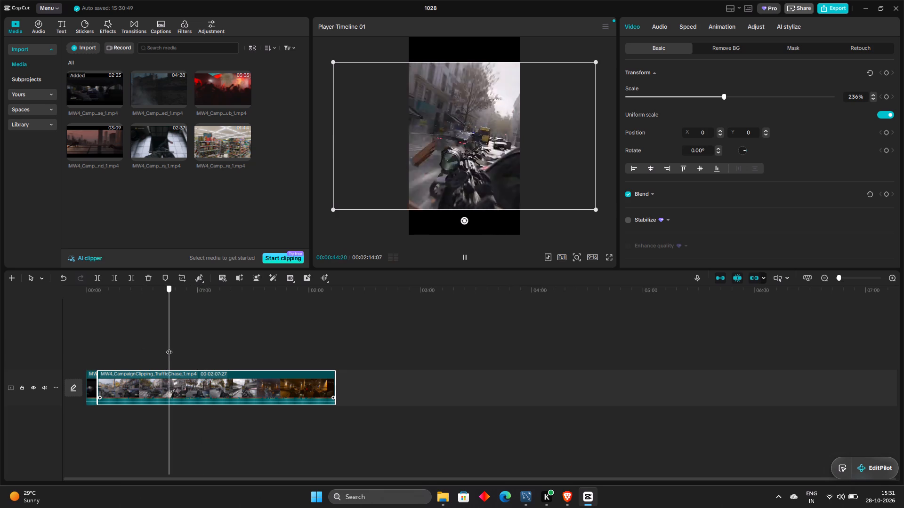
pyautogui.moveTo(169, 347); pyautogui.dragTo(180, 348)
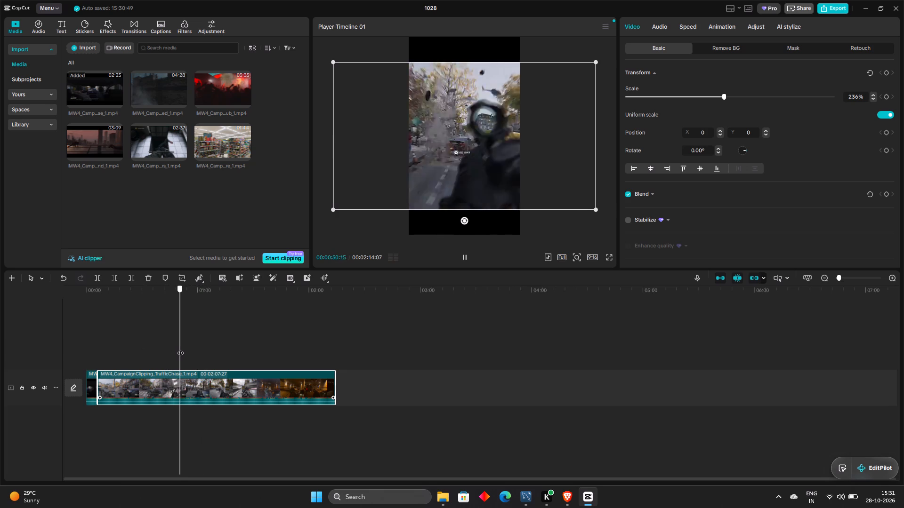
pyautogui.moveTo(180, 348); pyautogui.dragTo(185, 349)
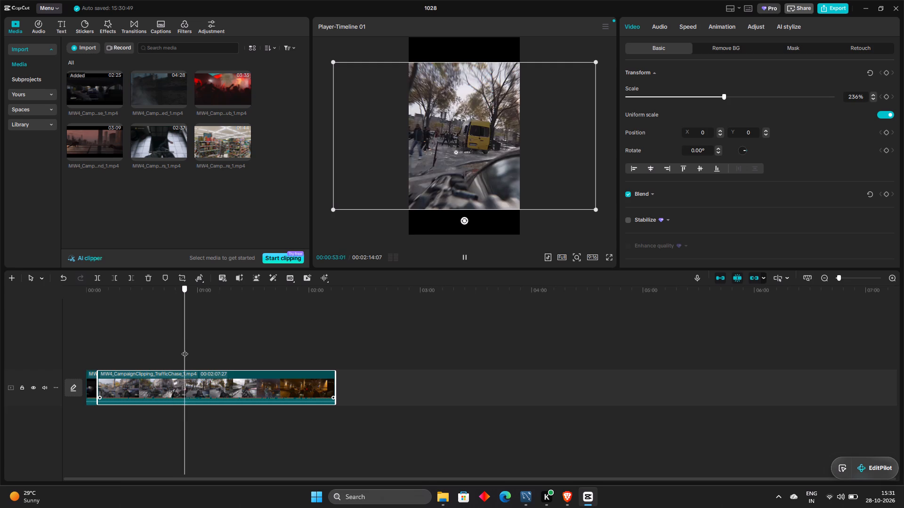
pyautogui.moveTo(185, 349); pyautogui.dragTo(201, 350)
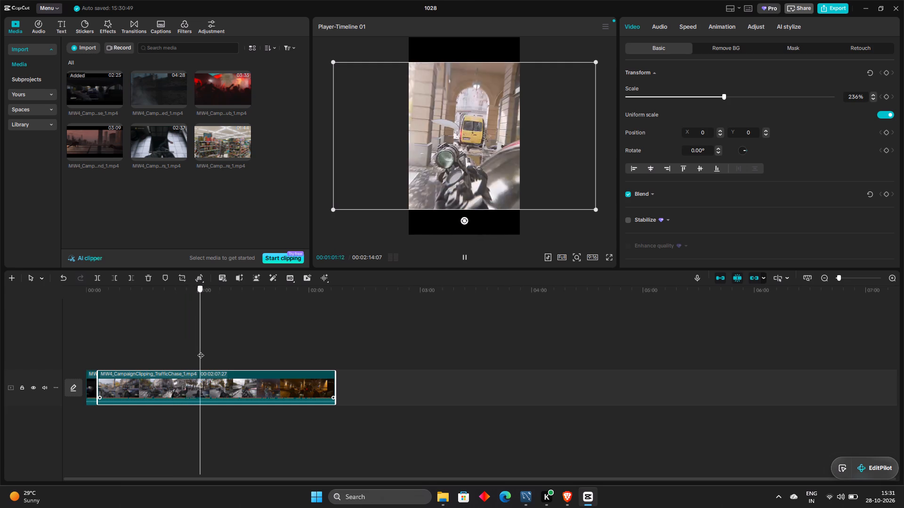
pyautogui.moveTo(201, 350); pyautogui.dragTo(212, 351)
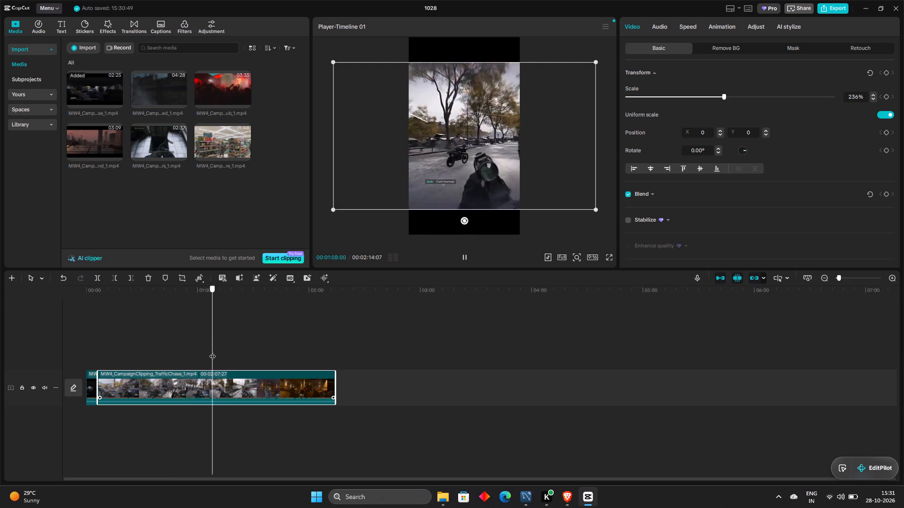
pyautogui.moveTo(212, 351); pyautogui.dragTo(239, 352)
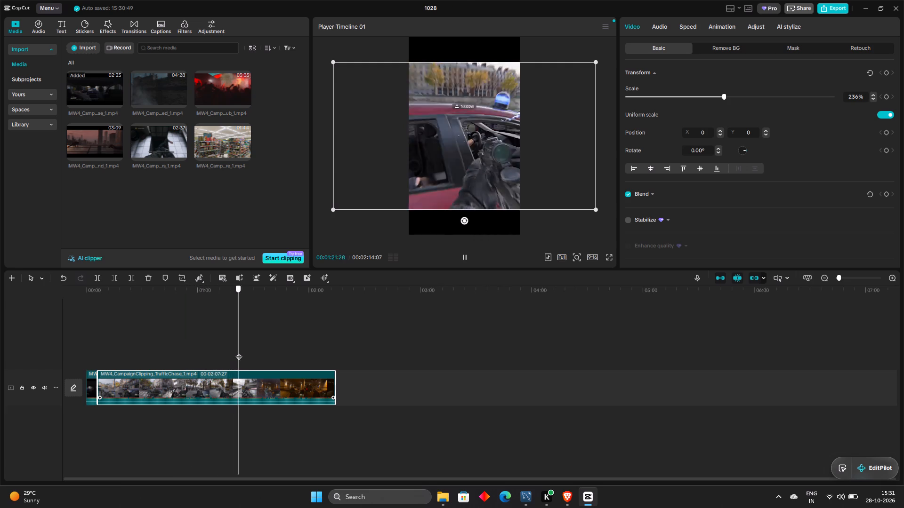
pyautogui.moveTo(239, 352); pyautogui.dragTo(265, 351)
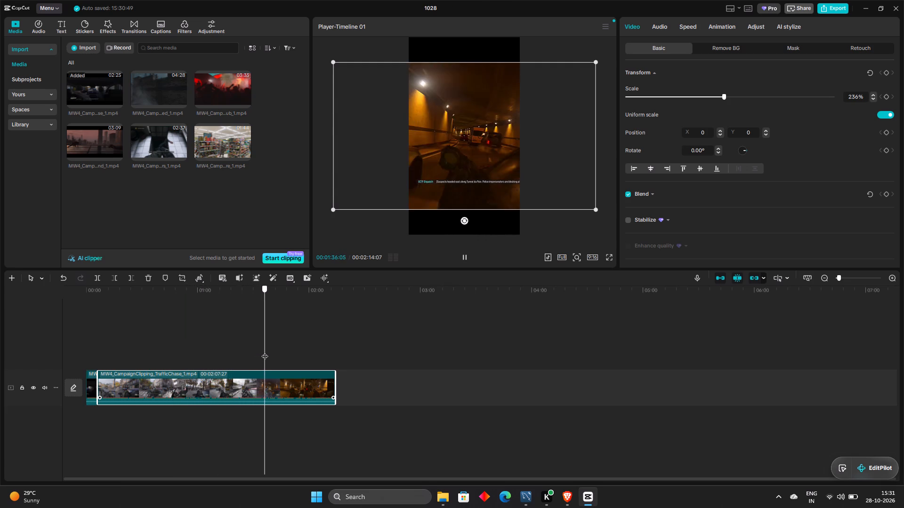
pyautogui.moveTo(265, 351); pyautogui.dragTo(239, 349)
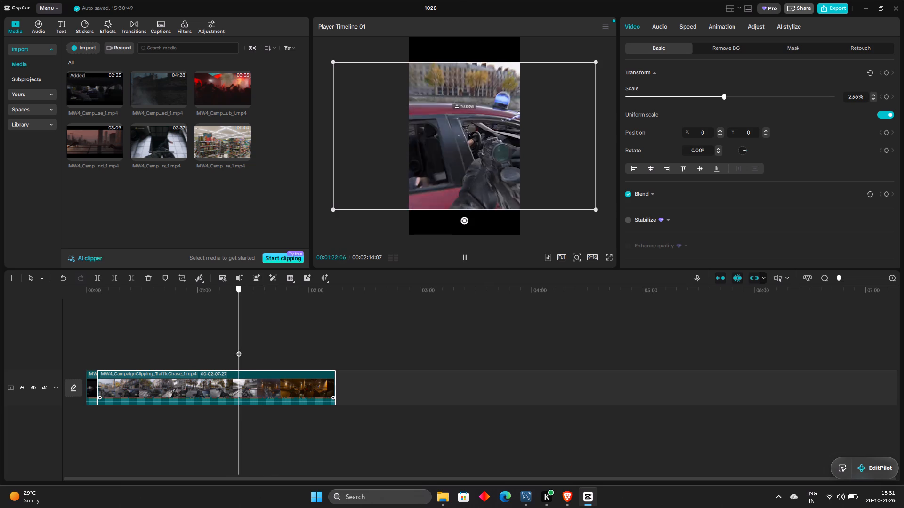
pyautogui.moveTo(239, 349); pyautogui.dragTo(255, 352)
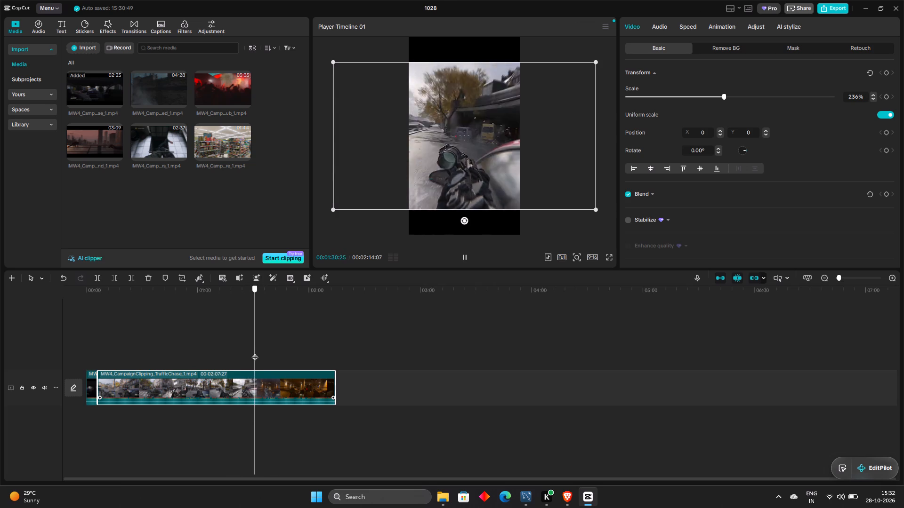
pyautogui.moveTo(255, 352); pyautogui.dragTo(276, 357)
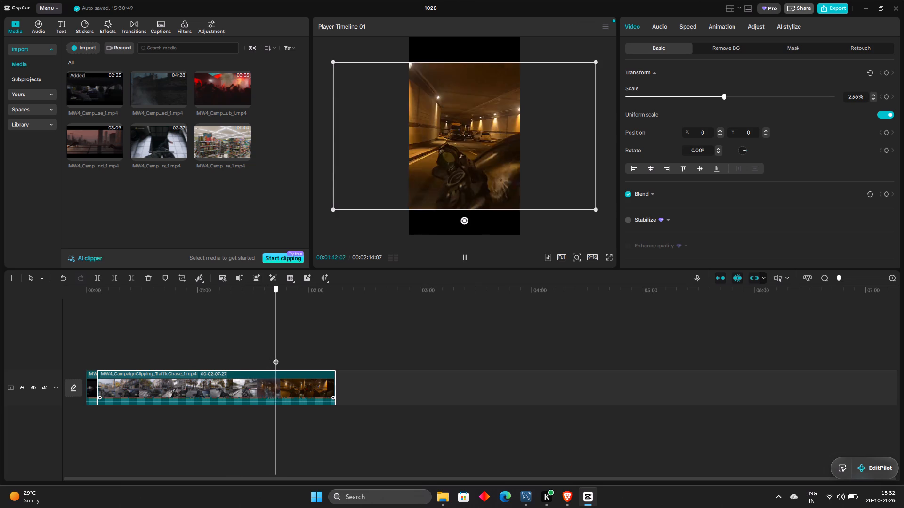
pyautogui.moveTo(276, 357); pyautogui.dragTo(320, 370)
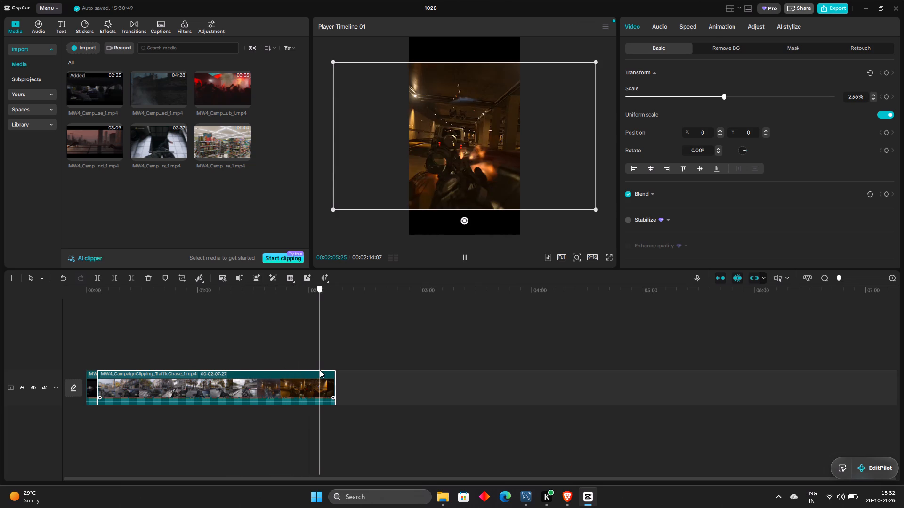
pyautogui.moveTo(320, 370); pyautogui.dragTo(321, 370)
pyautogui.moveTo(323, 341); pyautogui.dragTo(338, 345)
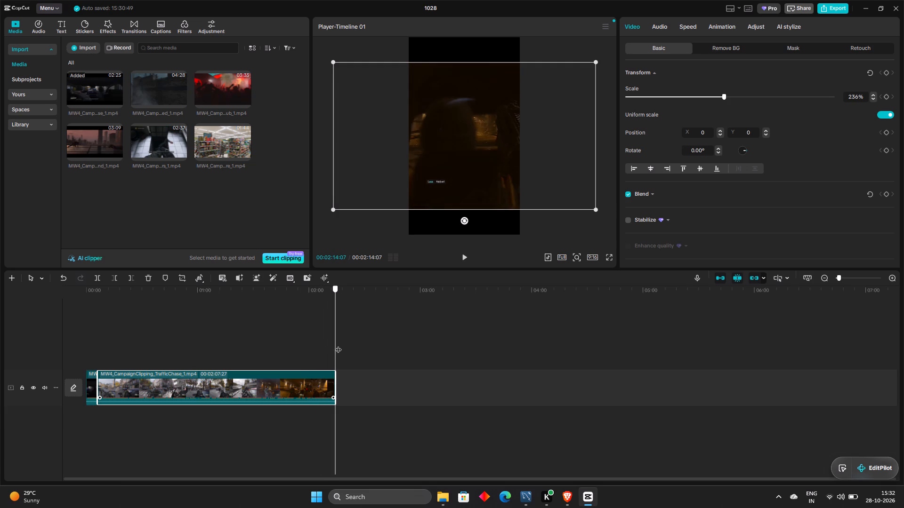
# Review the middle of the chase footage between about 28 seconds and 1:13, plus a short playback from about 21 seconds.
pyautogui.moveTo(338, 345); pyautogui.dragTo(138, 358)
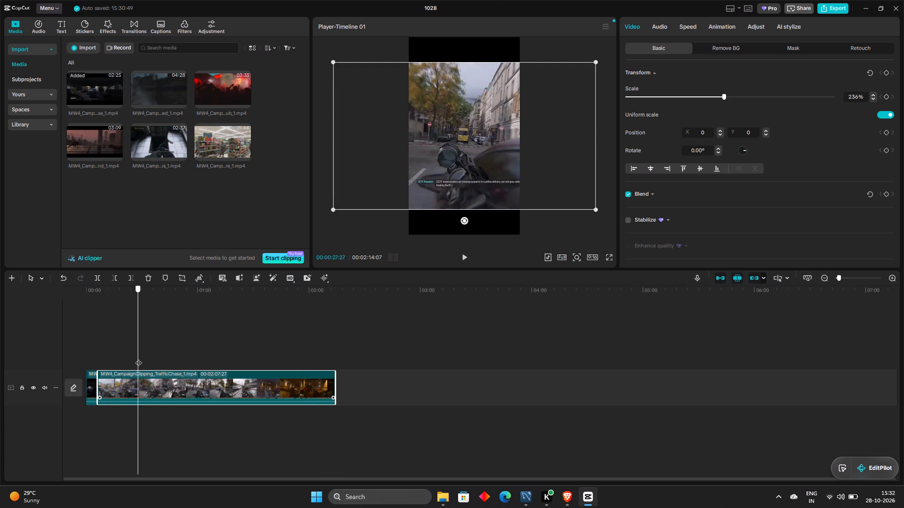
pyautogui.moveTo(138, 358); pyautogui.dragTo(177, 360)
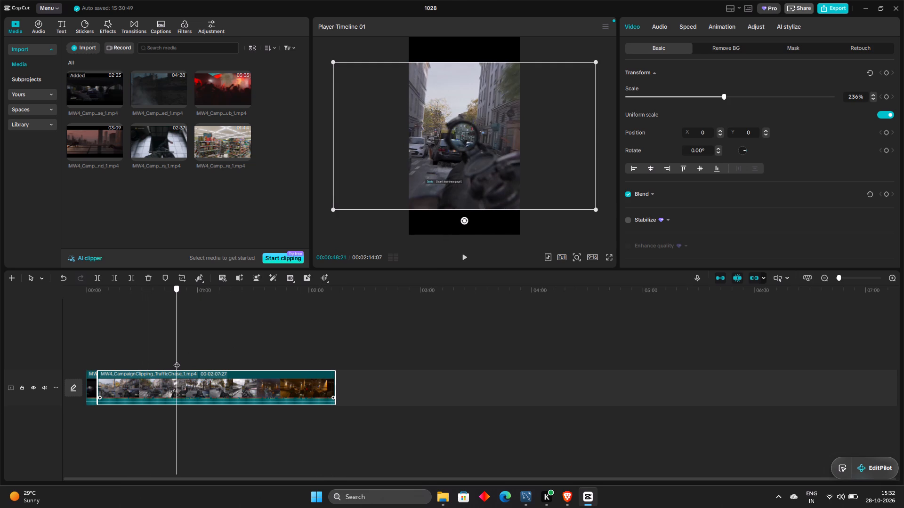
pyautogui.moveTo(177, 360); pyautogui.dragTo(198, 360)
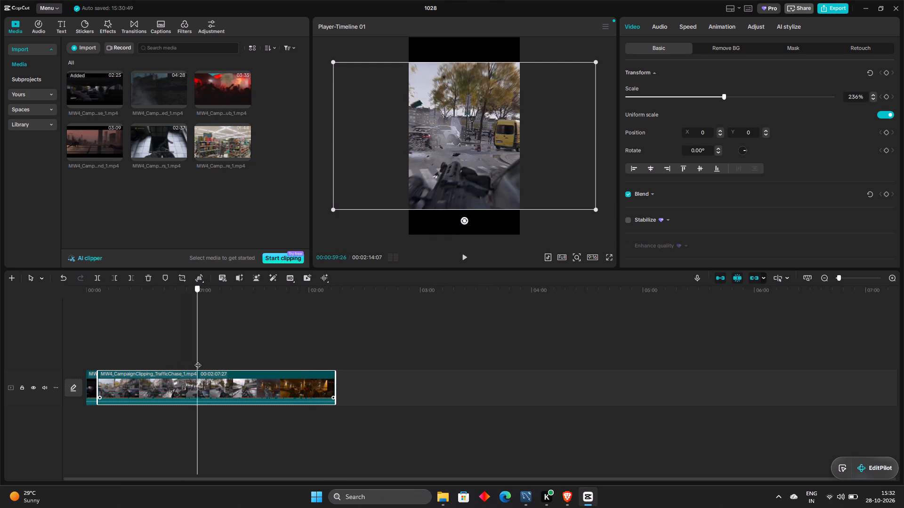
pyautogui.moveTo(198, 360); pyautogui.dragTo(205, 360)
pyautogui.moveTo(205, 360); pyautogui.dragTo(223, 358)
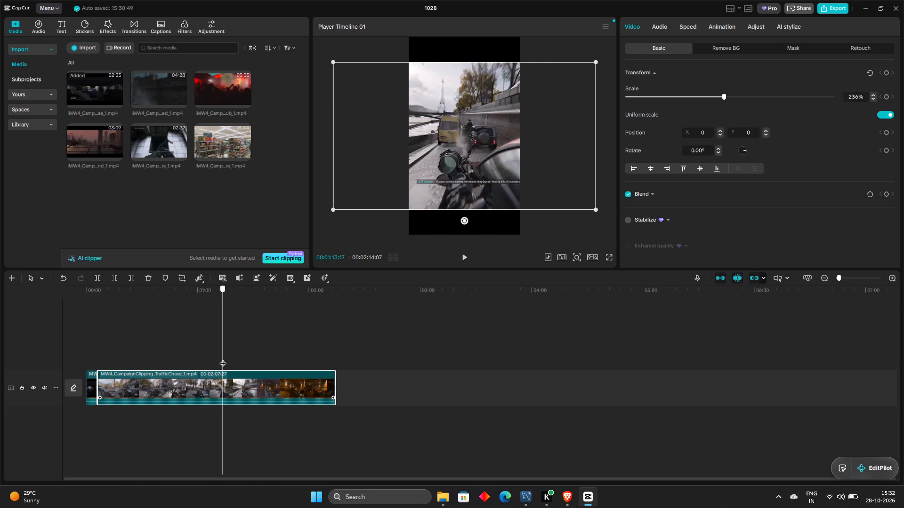
pyautogui.moveTo(223, 358); pyautogui.dragTo(73, 373)
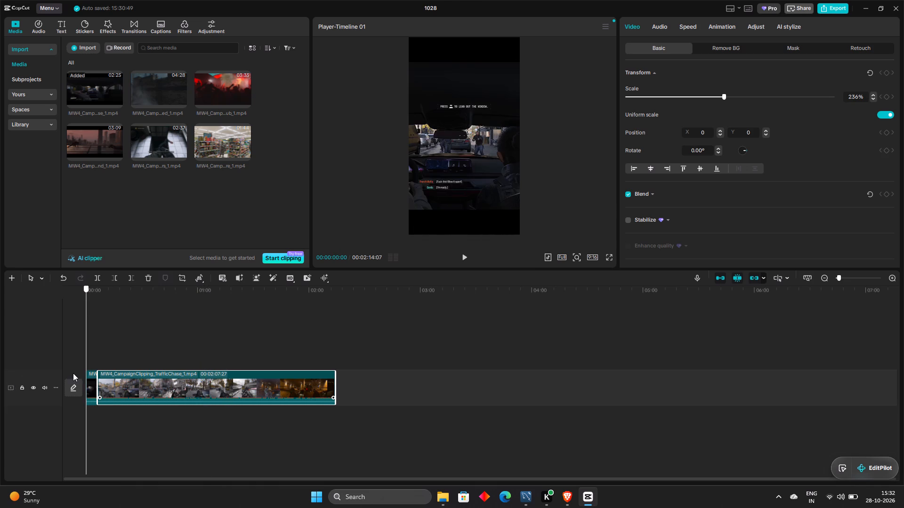
pyautogui.moveTo(73, 373); pyautogui.dragTo(127, 373)
pyautogui.click(466, 254)
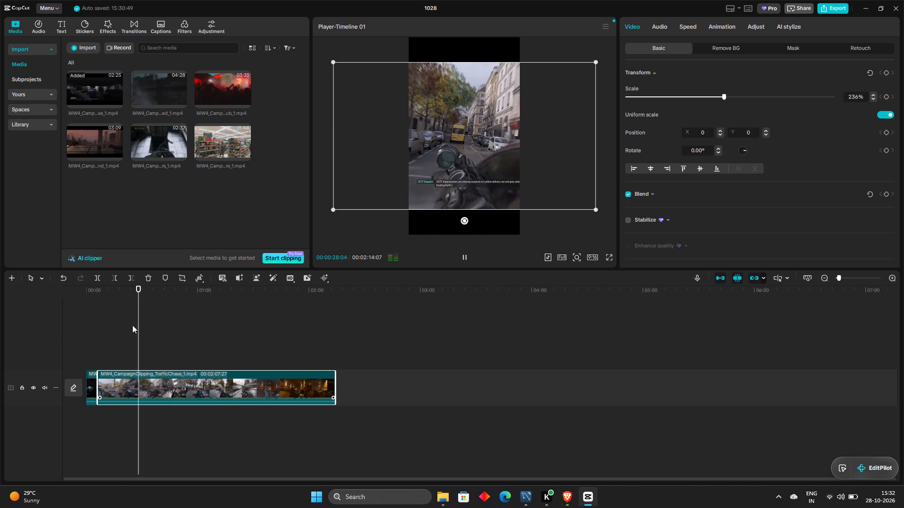
# Scrub back and forth through the first 47 seconds of the timeline to check the opening of the chase.
pyautogui.moveTo(137, 317); pyautogui.dragTo(106, 337)
pyautogui.click(106, 337)
pyautogui.moveTo(106, 337); pyautogui.dragTo(154, 342)
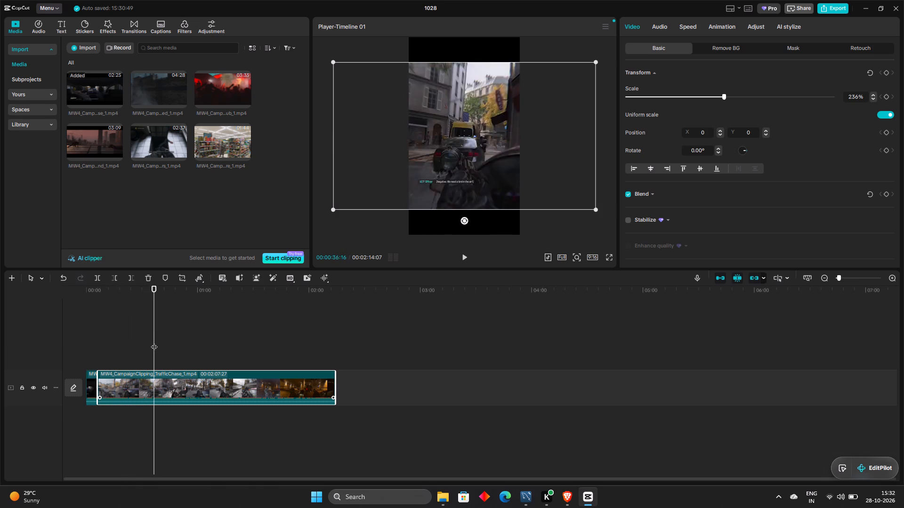
pyautogui.moveTo(154, 342); pyautogui.dragTo(166, 342)
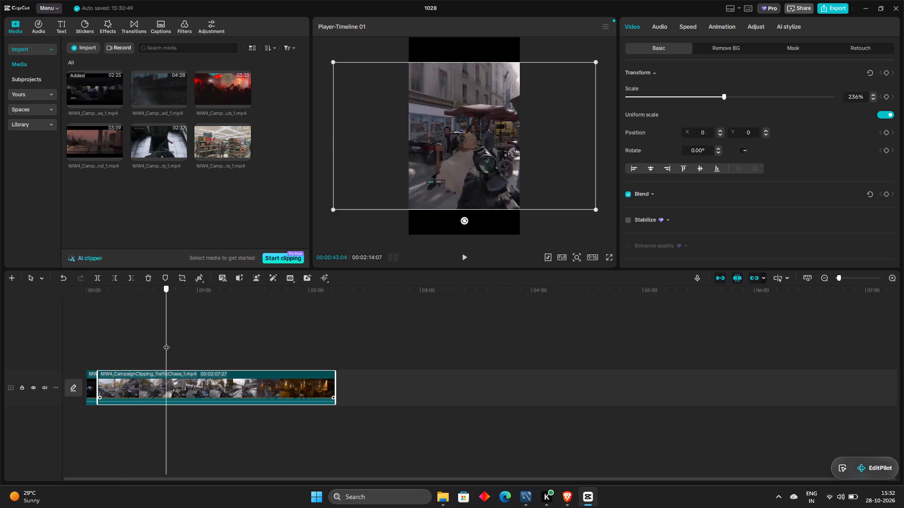
pyautogui.moveTo(166, 342); pyautogui.dragTo(173, 341)
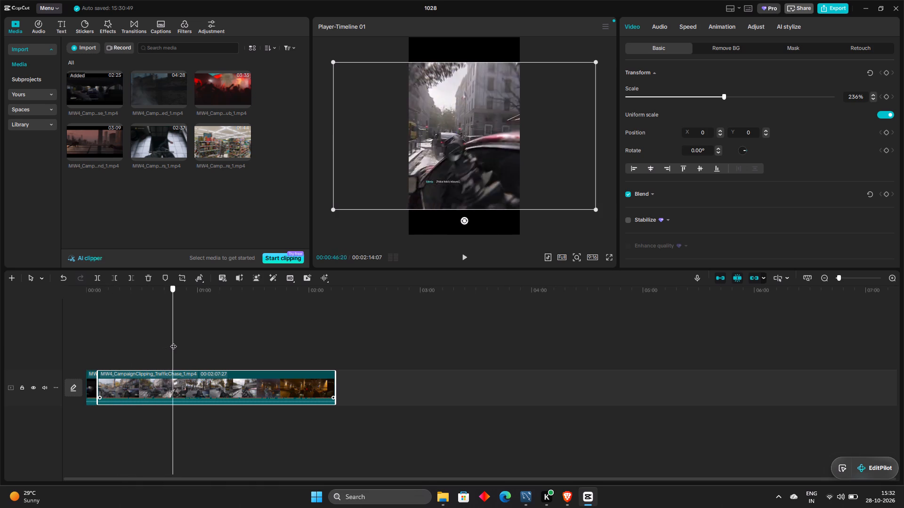
pyautogui.moveTo(173, 341); pyautogui.dragTo(137, 353)
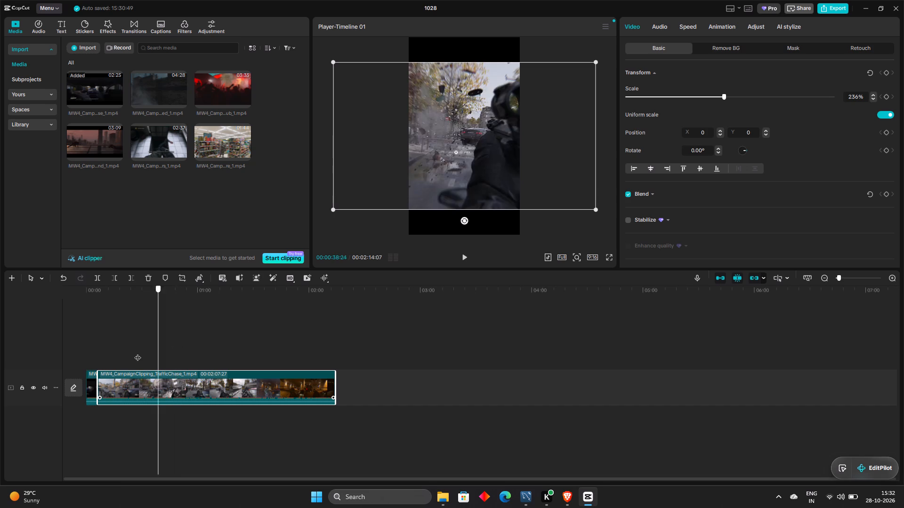
pyautogui.moveTo(137, 353); pyautogui.dragTo(84, 351)
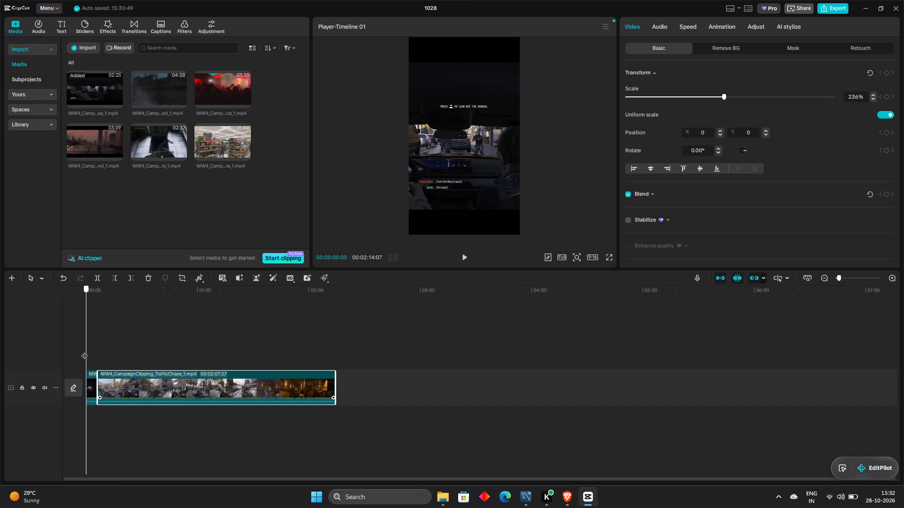
pyautogui.moveTo(84, 351); pyautogui.dragTo(107, 356)
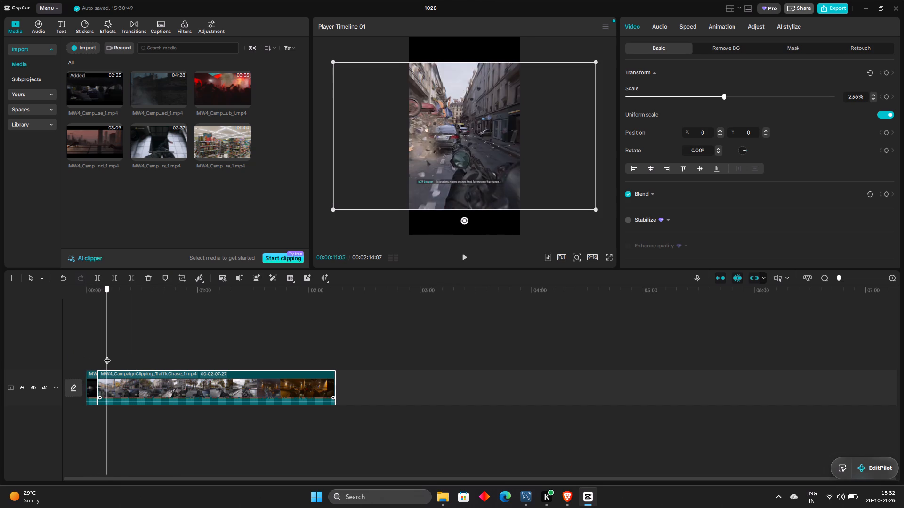
pyautogui.moveTo(107, 356); pyautogui.dragTo(121, 355)
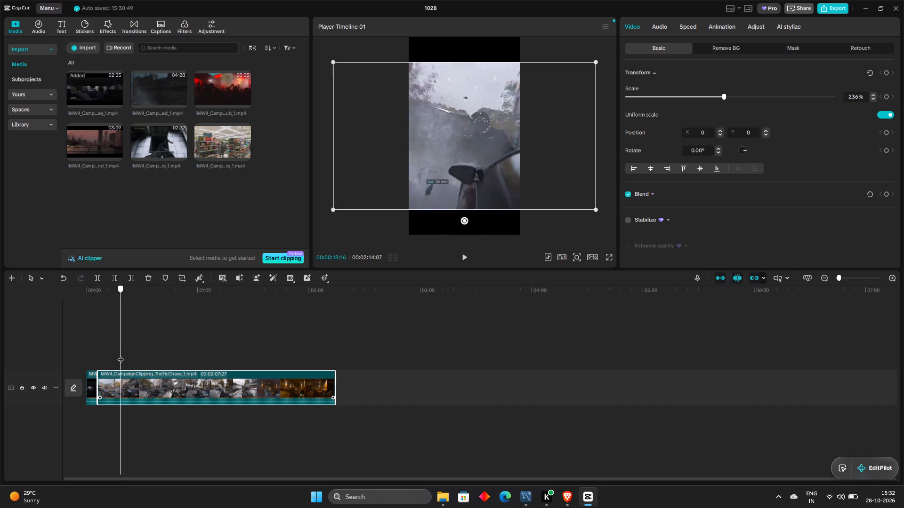
pyautogui.moveTo(121, 355); pyautogui.dragTo(126, 354)
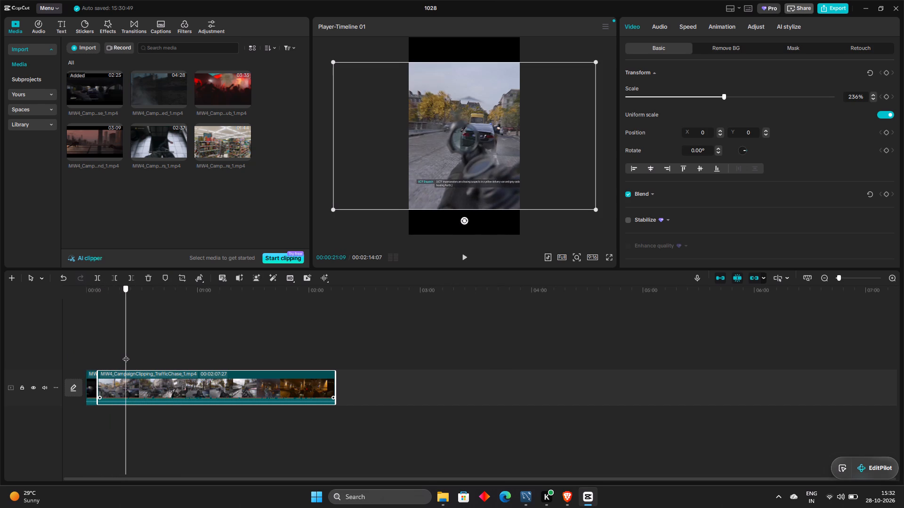
pyautogui.moveTo(126, 354); pyautogui.dragTo(119, 356)
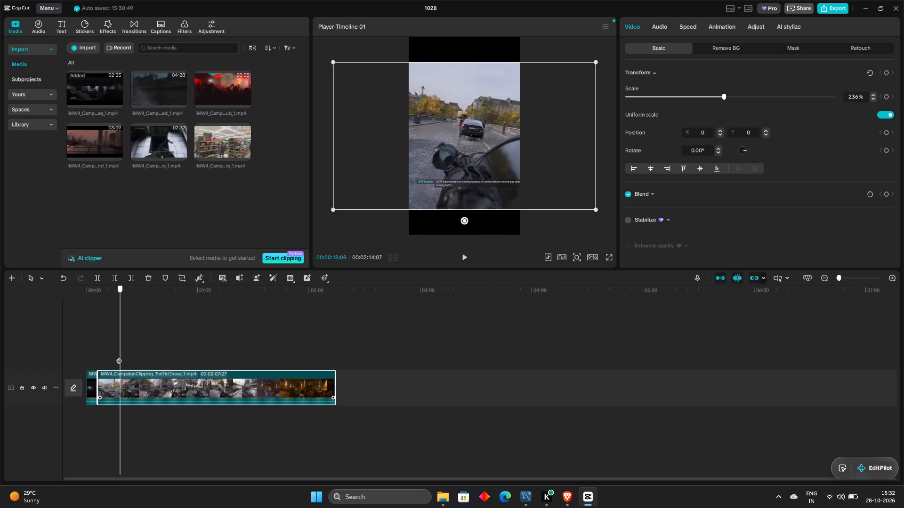
pyautogui.moveTo(119, 356); pyautogui.dragTo(105, 359)
# Extend the start of the second TrafficChase segment backward until the segment is 00:02:24:05 long.
pyautogui.moveTo(97, 383); pyautogui.dragTo(91, 383)
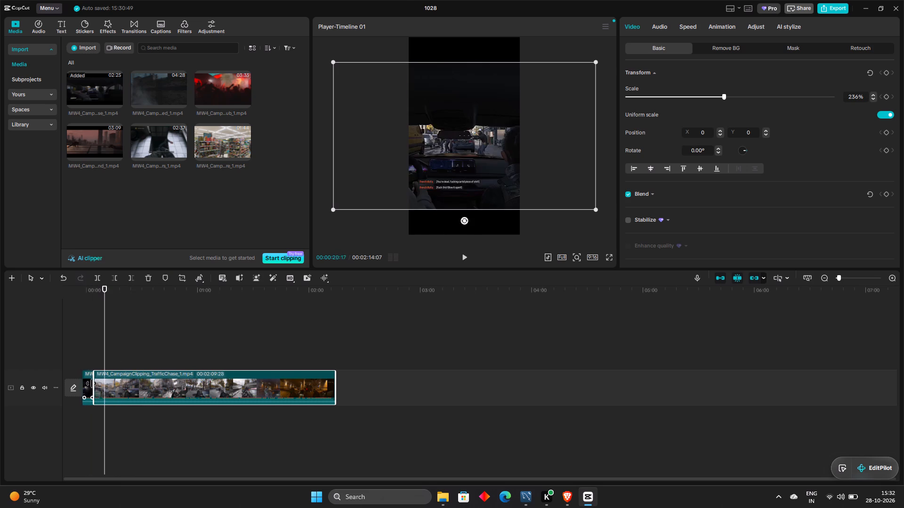
pyautogui.moveTo(91, 383); pyautogui.dragTo(38, 397)
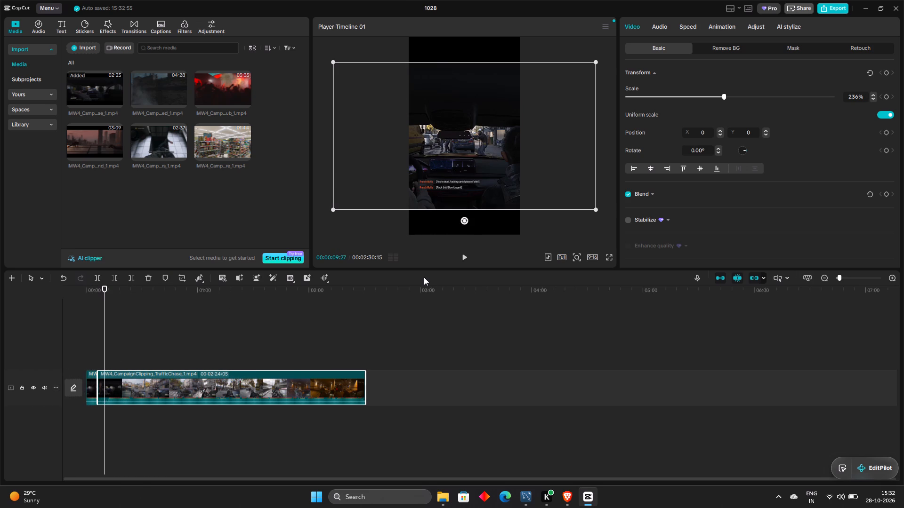
# Play the timeline with the extended second segment, checking the footage up to about 39 seconds and the opening again from the start.
pyautogui.click(467, 259)
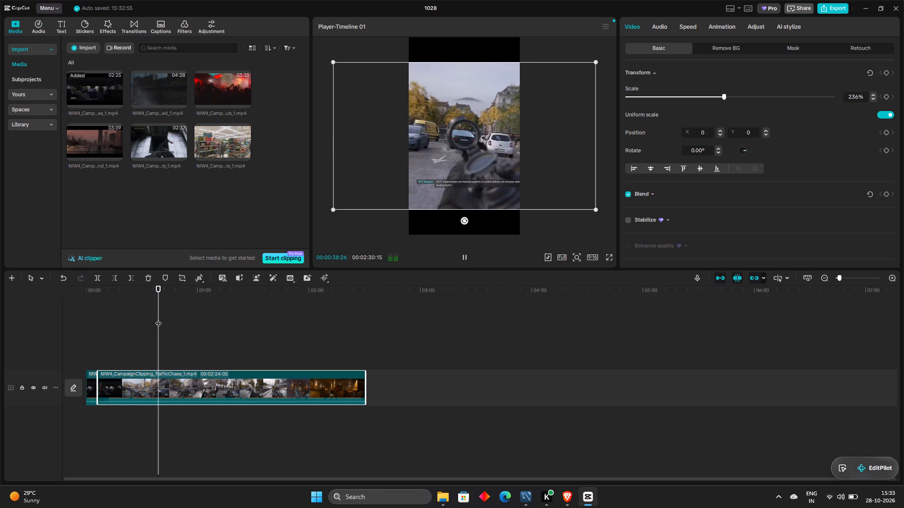
pyautogui.moveTo(158, 318); pyautogui.dragTo(124, 328)
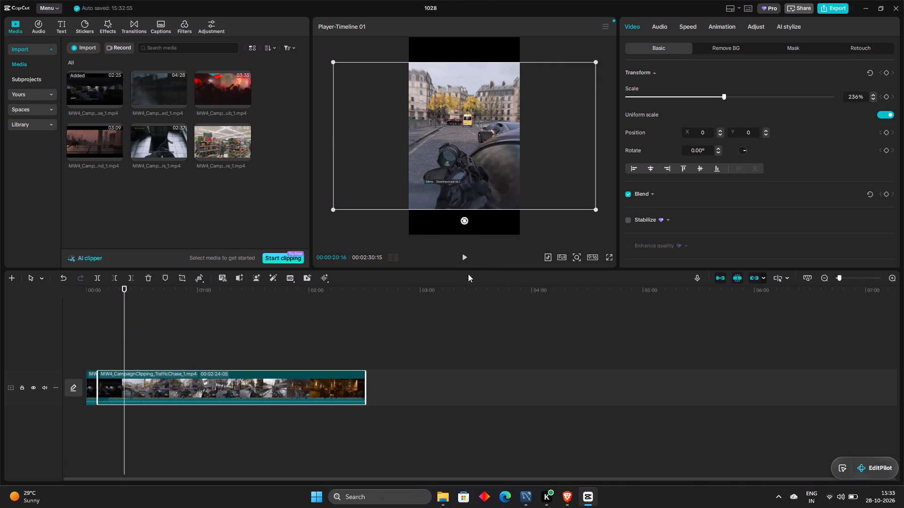
pyautogui.click(460, 255)
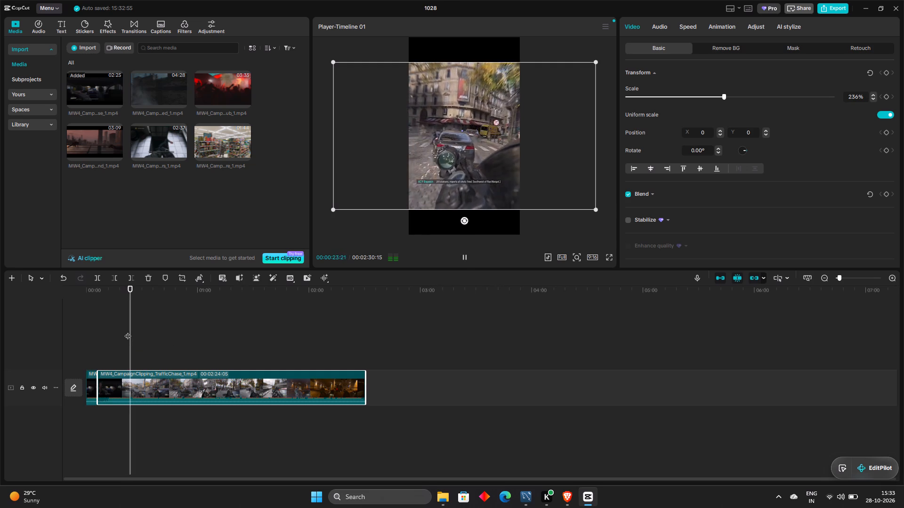
pyautogui.moveTo(128, 331); pyautogui.dragTo(65, 344)
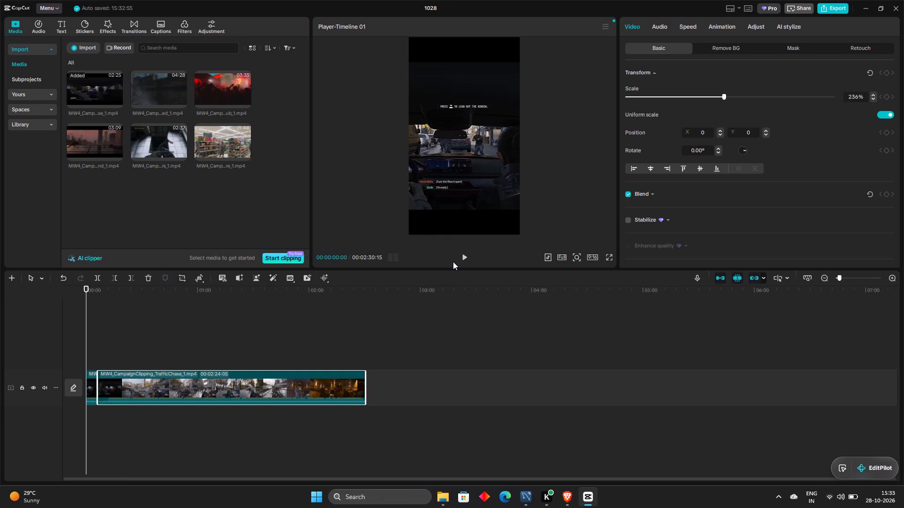
pyautogui.click(462, 259)
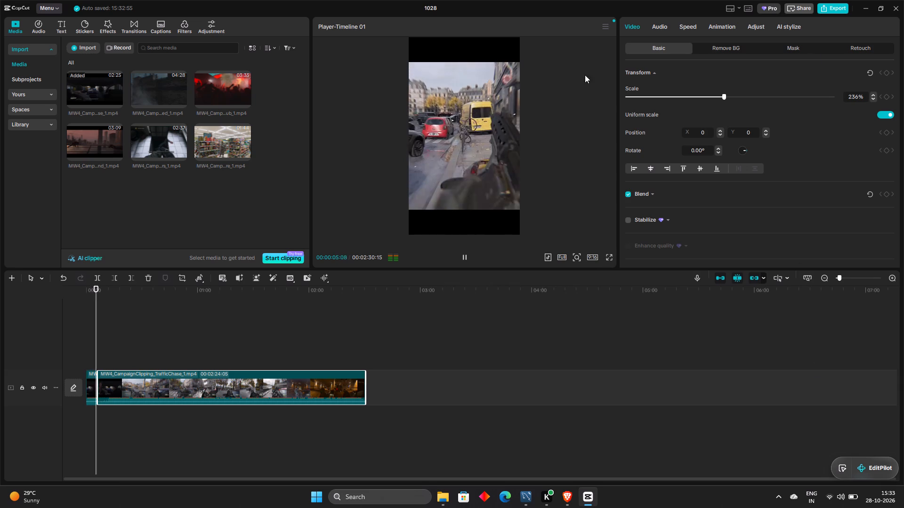
# Close the 1028 project window.
pyautogui.click(896, 3)
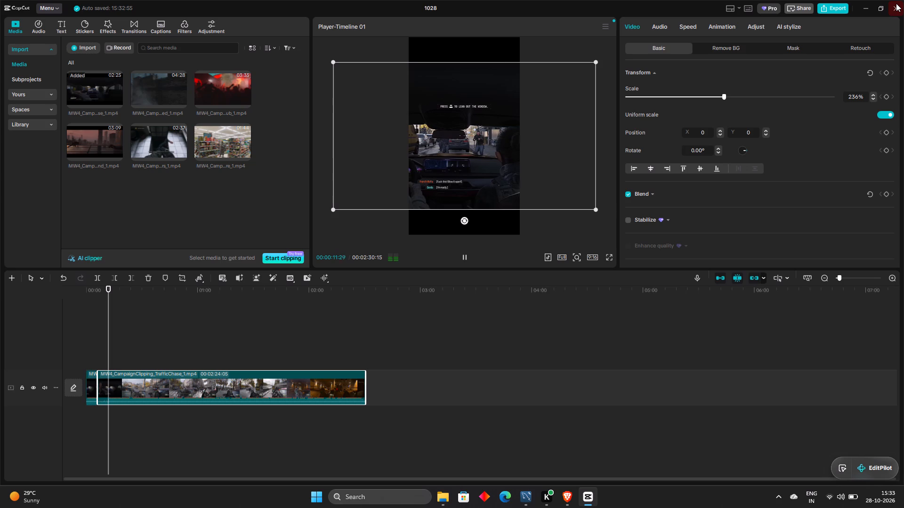
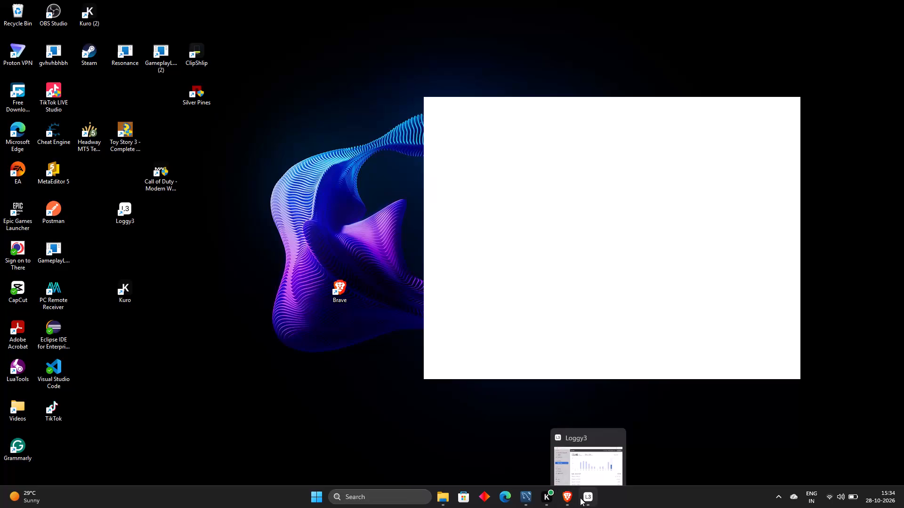
# Open ClipShlip, load 1028(3).mp4 from Downloads as the long video, and continue to its clip settings.
pyautogui.doubleClick(204, 52)
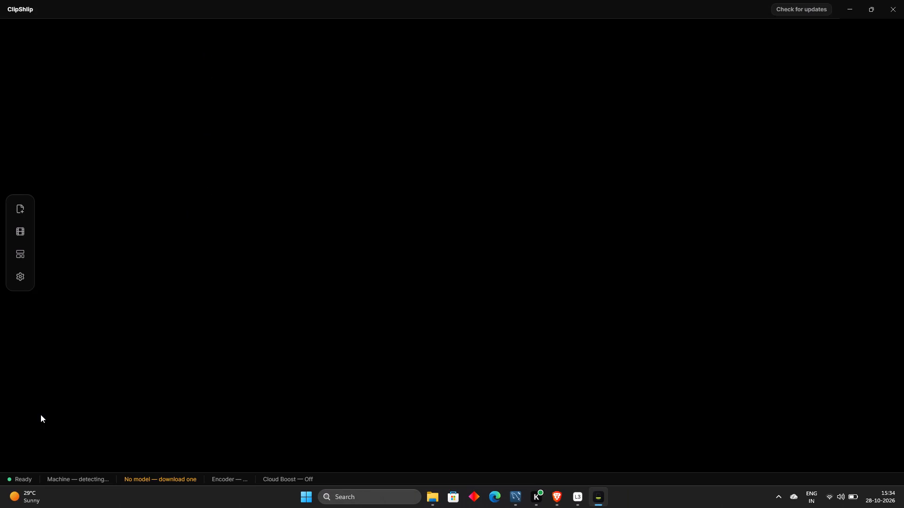
pyautogui.click(24, 206)
pyautogui.click(157, 374)
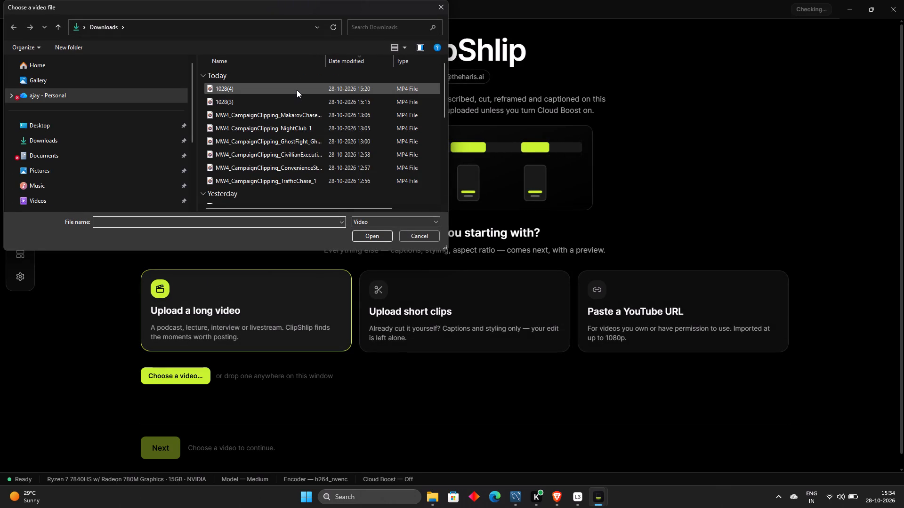
pyautogui.click(297, 90)
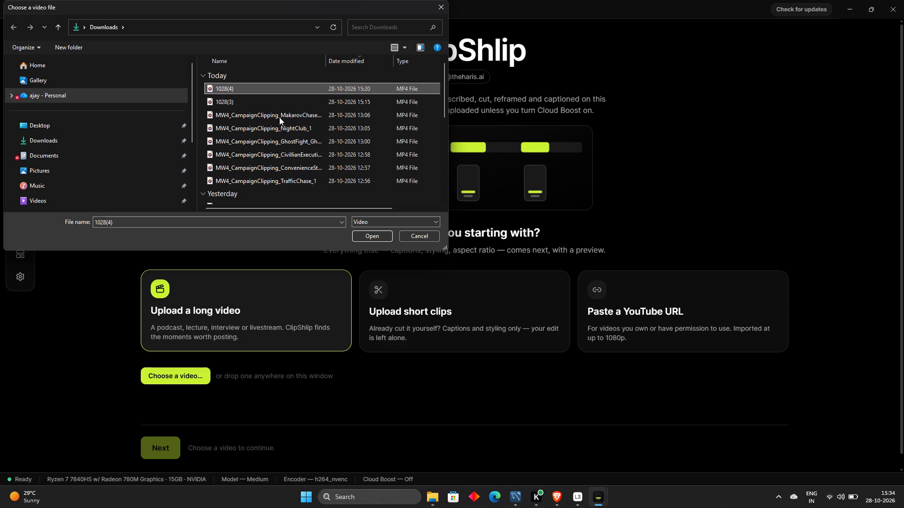
pyautogui.click(287, 99)
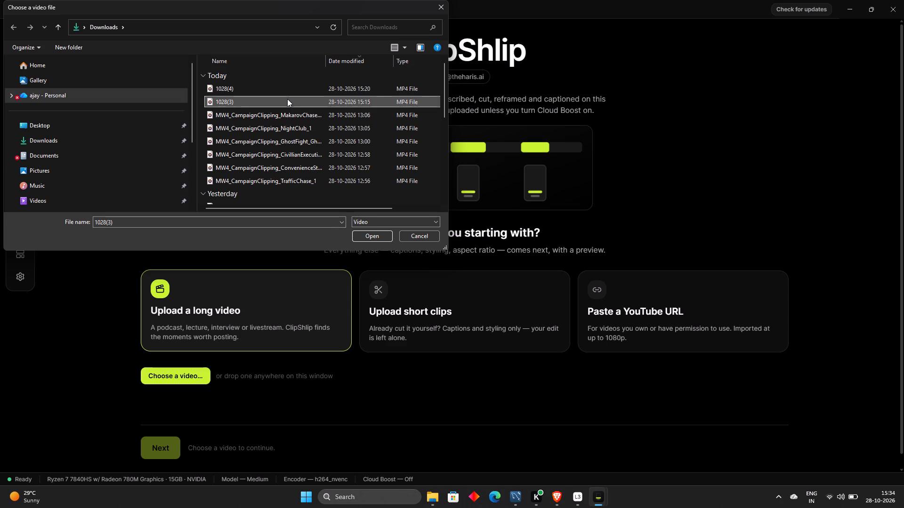
pyautogui.click(287, 99)
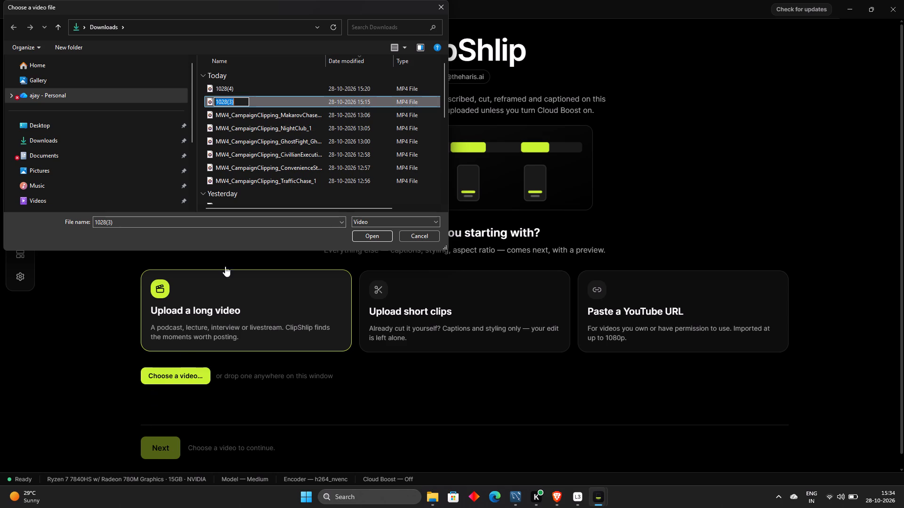
pyautogui.click(378, 235)
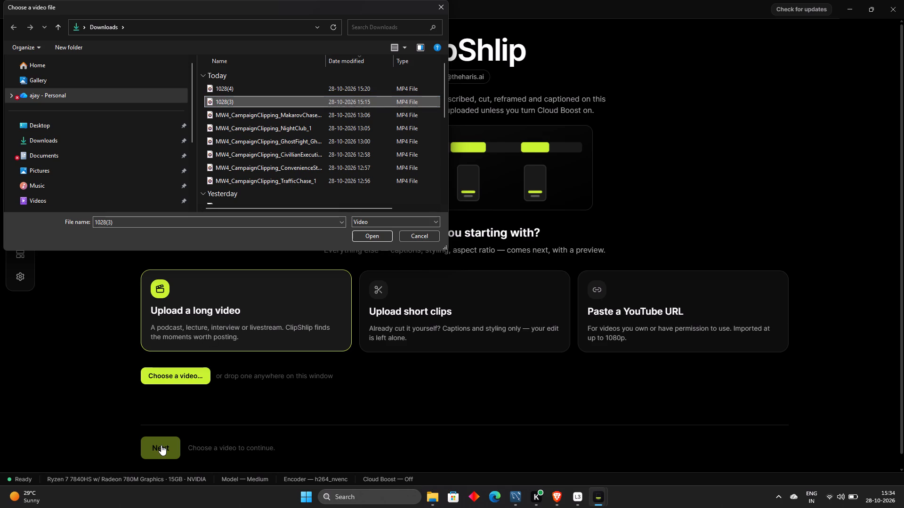
pyautogui.click(378, 231)
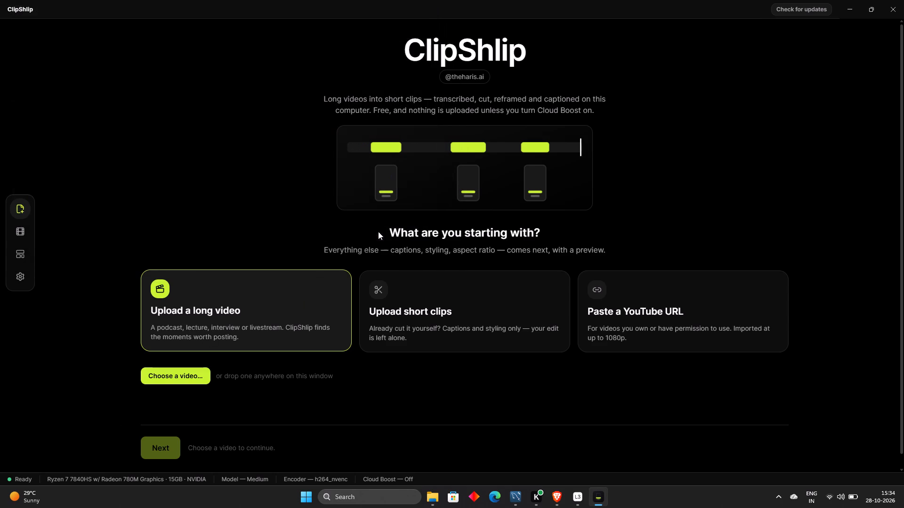
pyautogui.click(173, 452)
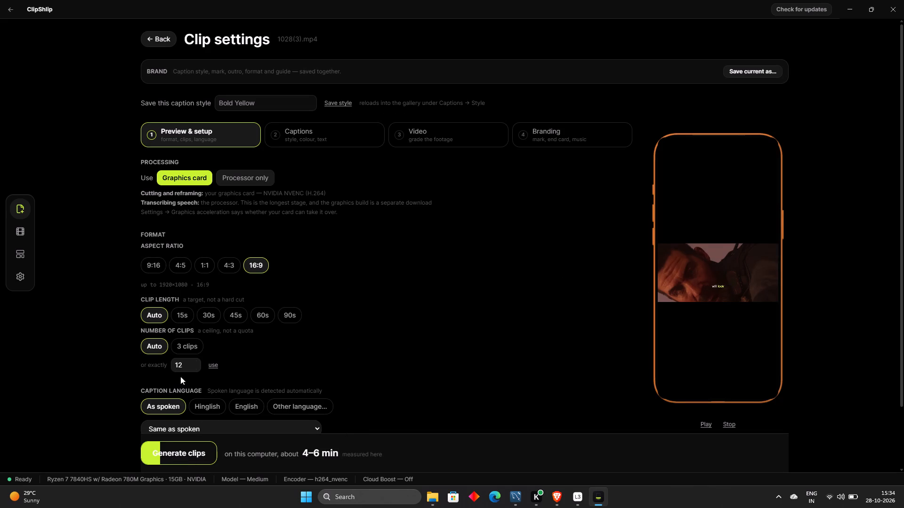
# Set the clip length to 30s and the number of clips to exactly 12.
pyautogui.click(203, 319)
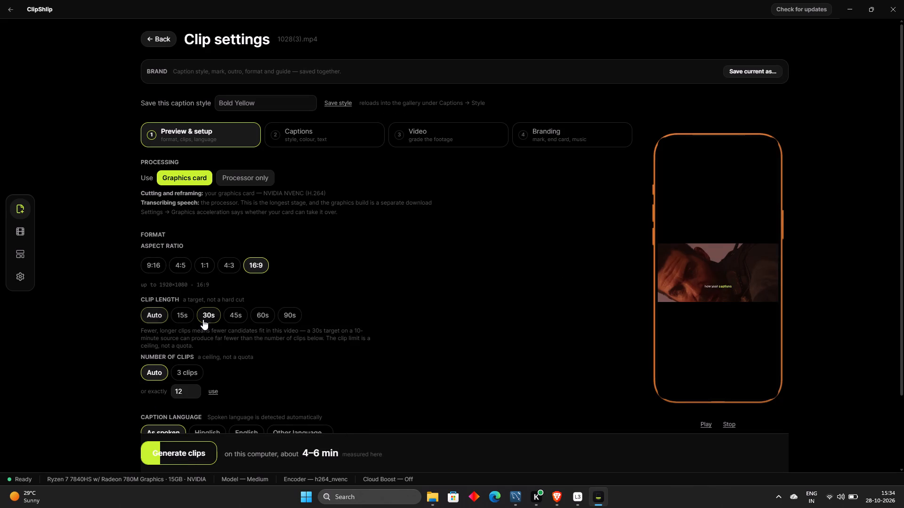
pyautogui.click(213, 392)
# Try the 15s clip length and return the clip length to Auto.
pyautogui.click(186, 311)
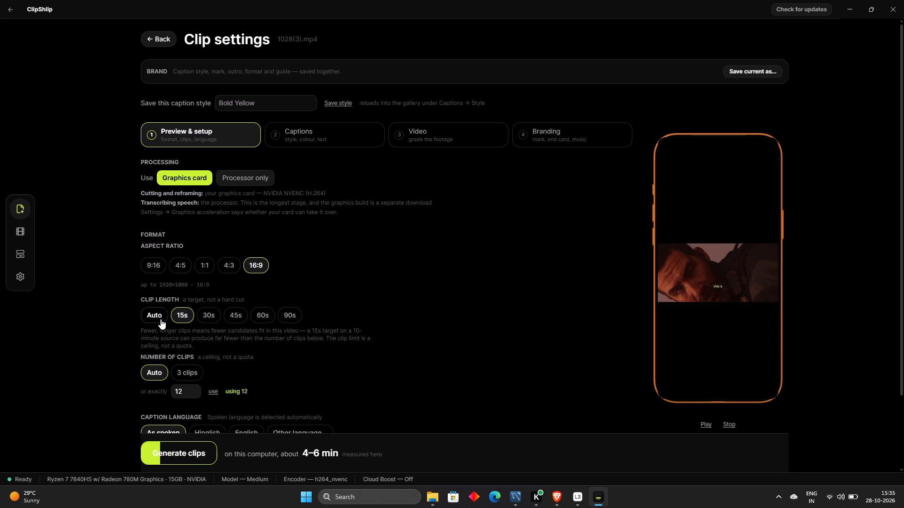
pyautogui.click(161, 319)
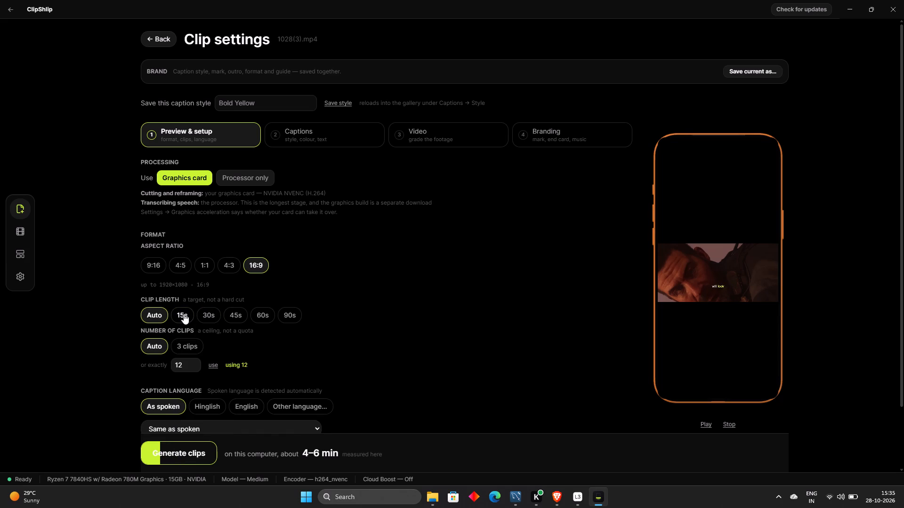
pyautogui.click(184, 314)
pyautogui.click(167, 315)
# Set the aspect ratio to 9:16 and place the captions roughly centred, just below the lower video frame.
pyautogui.click(704, 288)
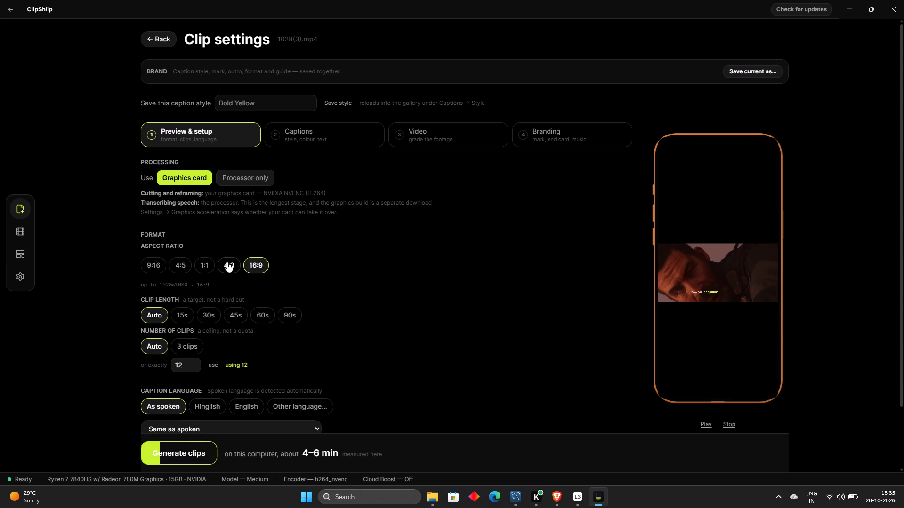
pyautogui.click(150, 262)
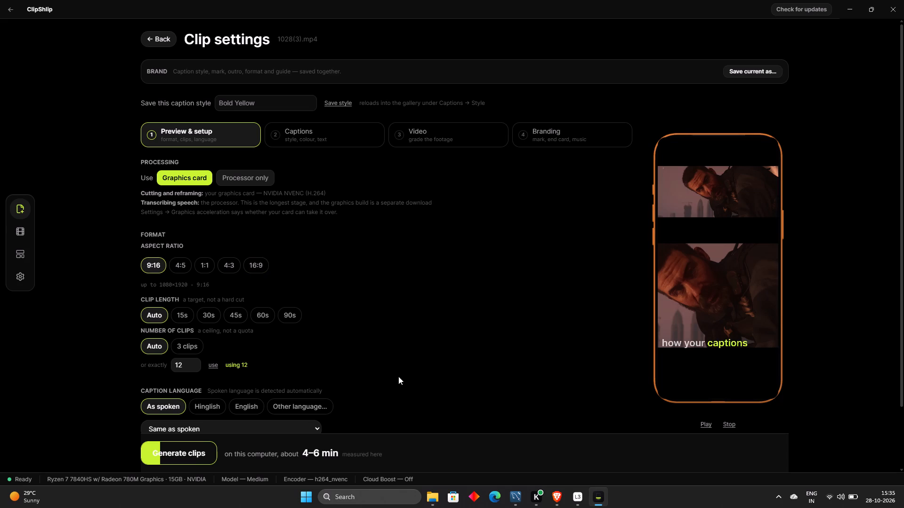
pyautogui.click(720, 351)
pyautogui.moveTo(720, 351); pyautogui.dragTo(720, 371)
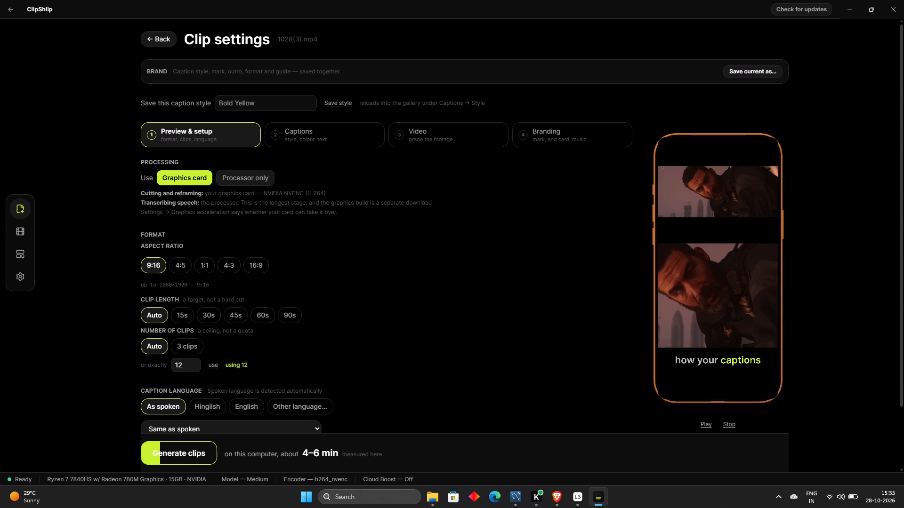
pyautogui.click(701, 367)
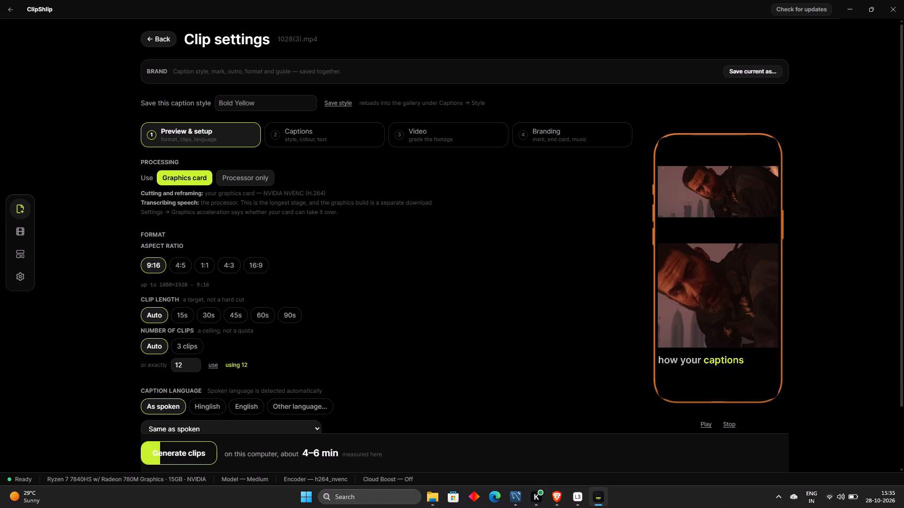
pyautogui.moveTo(701, 367); pyautogui.dragTo(694, 362)
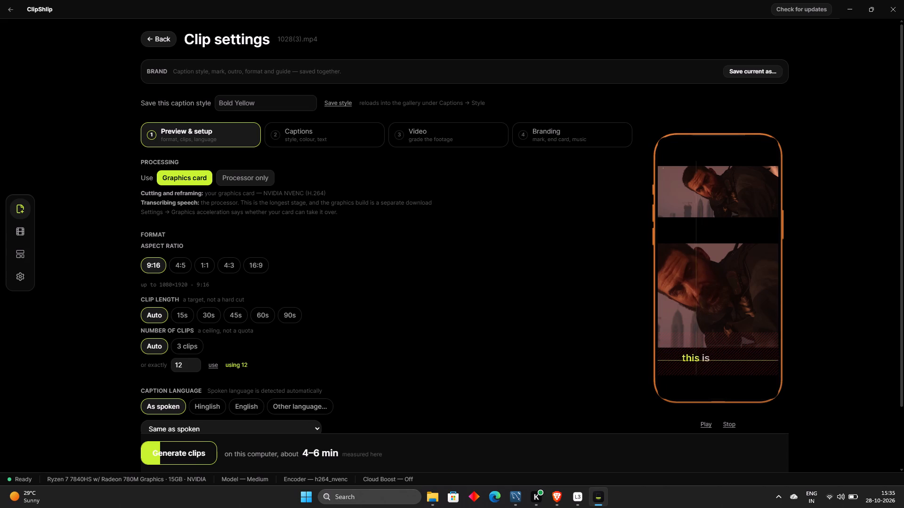
pyautogui.moveTo(694, 362); pyautogui.dragTo(710, 365)
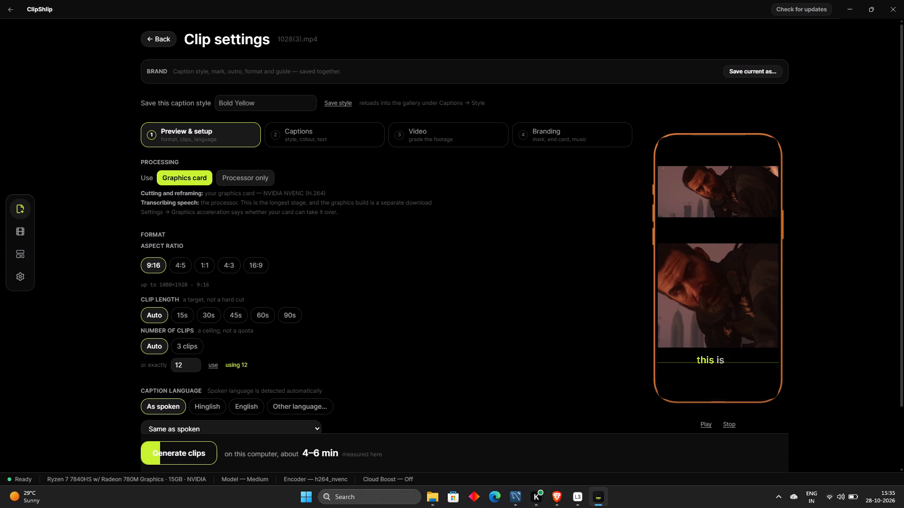
# Set the clip length to 30s and start generating the clips from 1028(3).mp4.
pyautogui.click(187, 311)
pyautogui.click(208, 312)
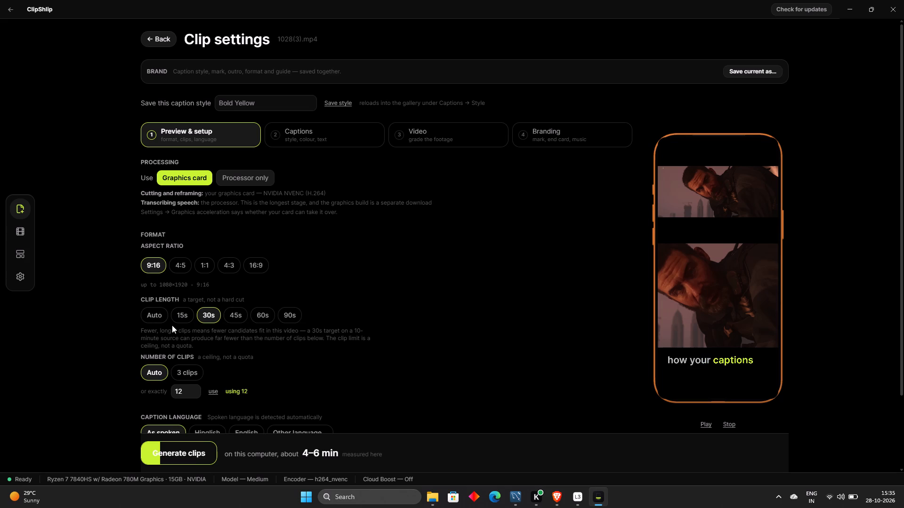
pyautogui.click(157, 445)
pyautogui.click(512, 287)
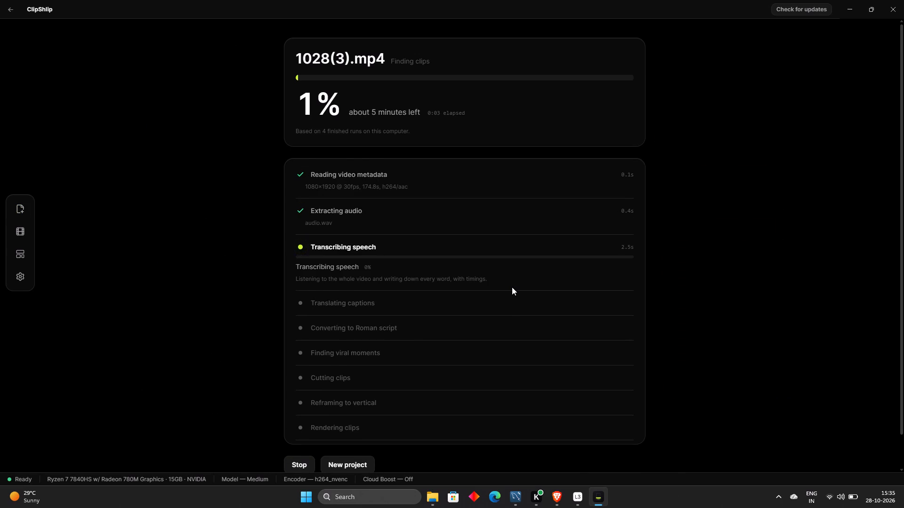
# Switch to Brave and go back through the Shorts, watching Intense Chase in NYC, to the mw4 chase search results.
pyautogui.click(558, 492)
pyautogui.click(464, 246)
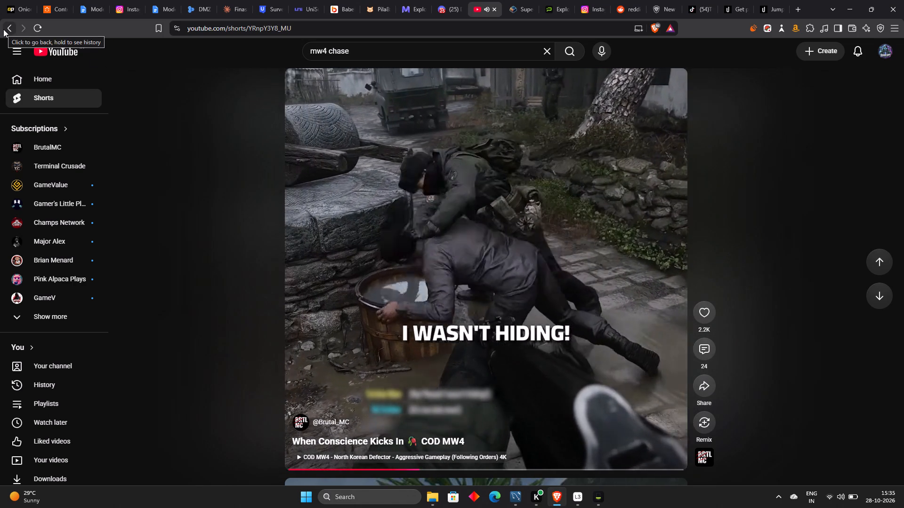
pyautogui.click(3, 29)
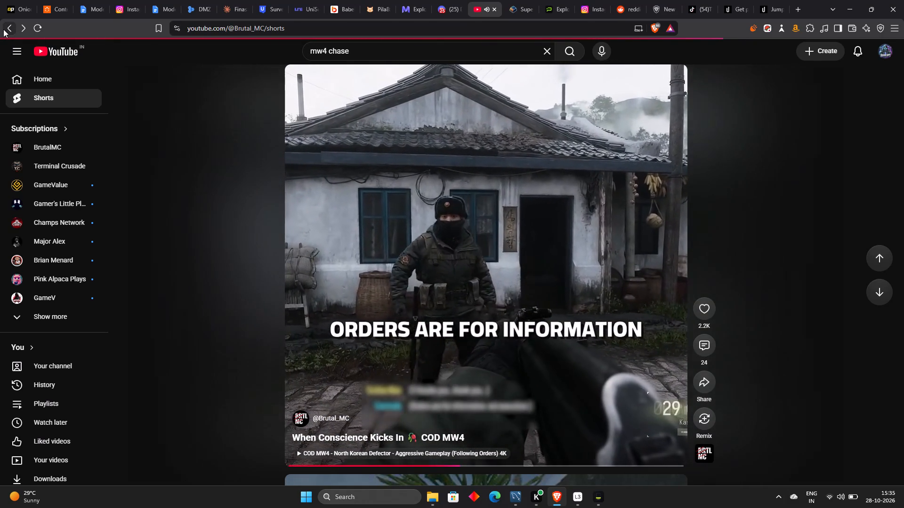
pyautogui.click(3, 29)
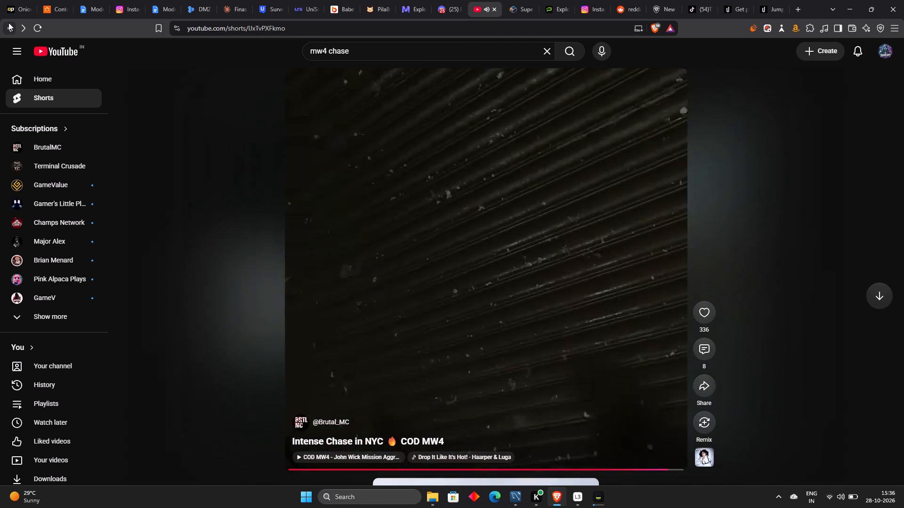
pyautogui.click(8, 23)
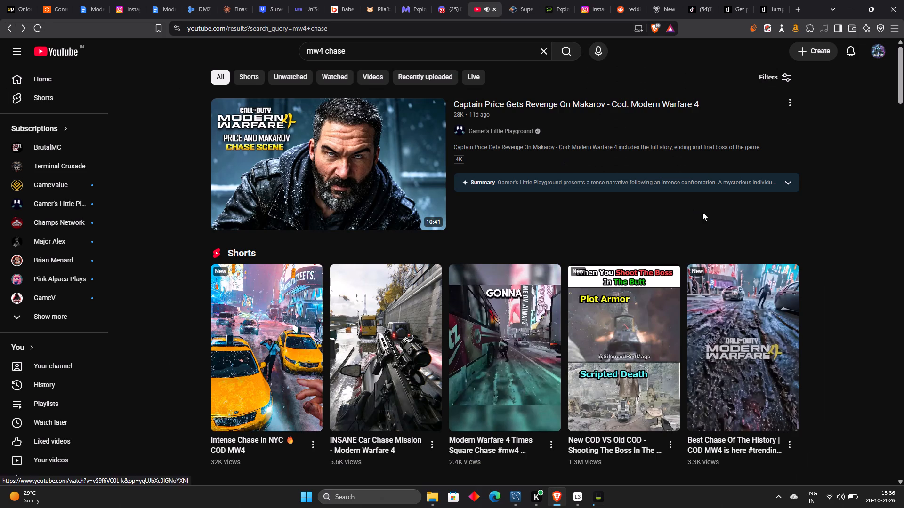
# Browse the mw4 chase results for chase videos and Shorts, including the preview of the GOING DARK, Mumbai walkthrough.
pyautogui.click(903, 238)
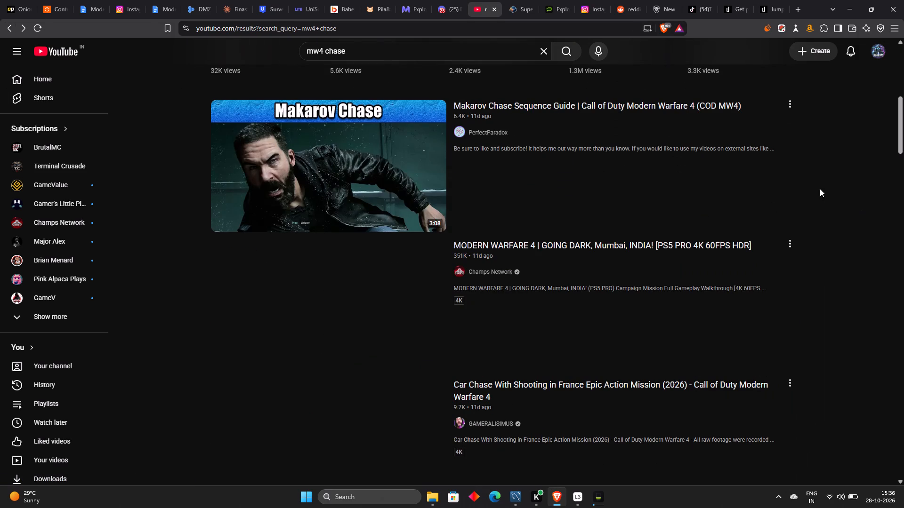
pyautogui.moveTo(903, 132); pyautogui.dragTo(903, 138)
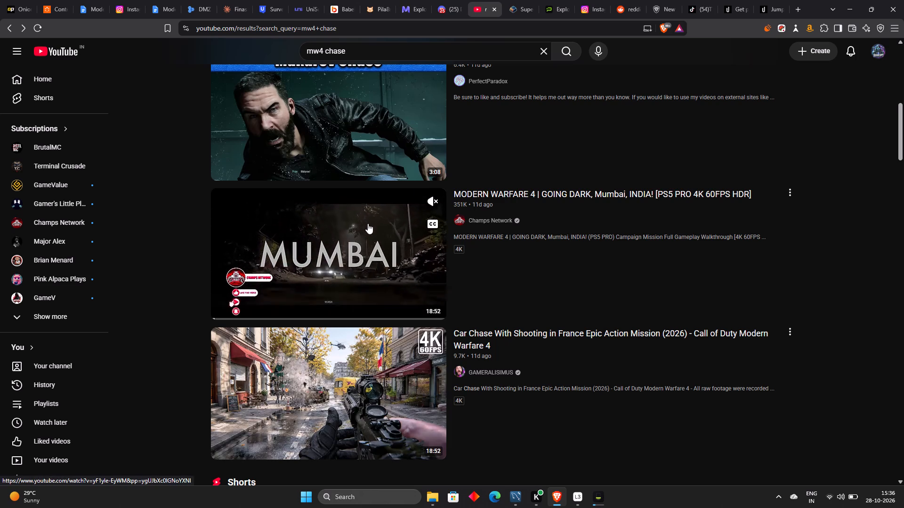
pyautogui.click(430, 197)
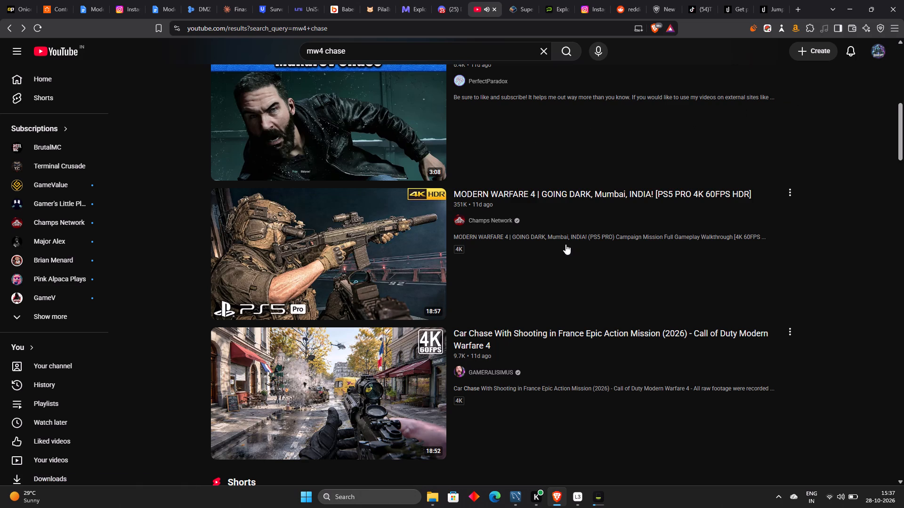
pyautogui.moveTo(900, 111); pyautogui.dragTo(903, 143)
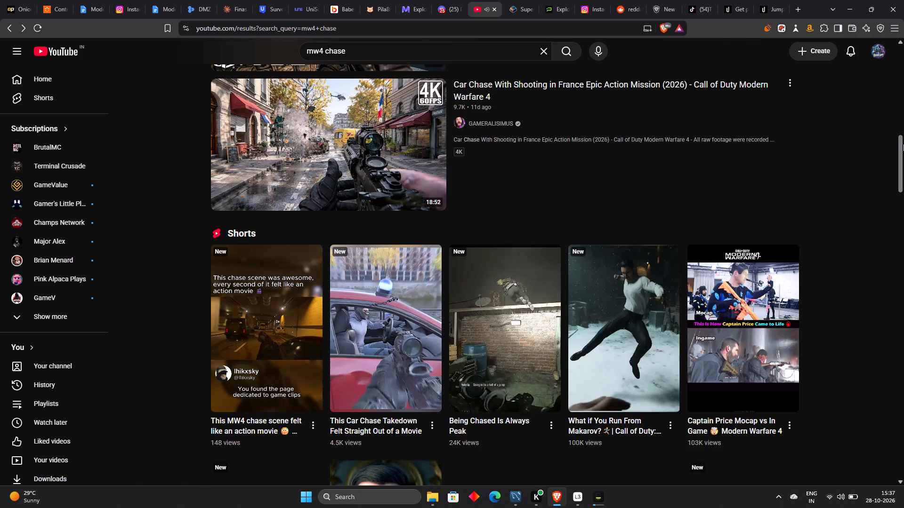
pyautogui.moveTo(903, 143); pyautogui.dragTo(903, 127)
pyautogui.moveTo(903, 127); pyautogui.dragTo(902, 122)
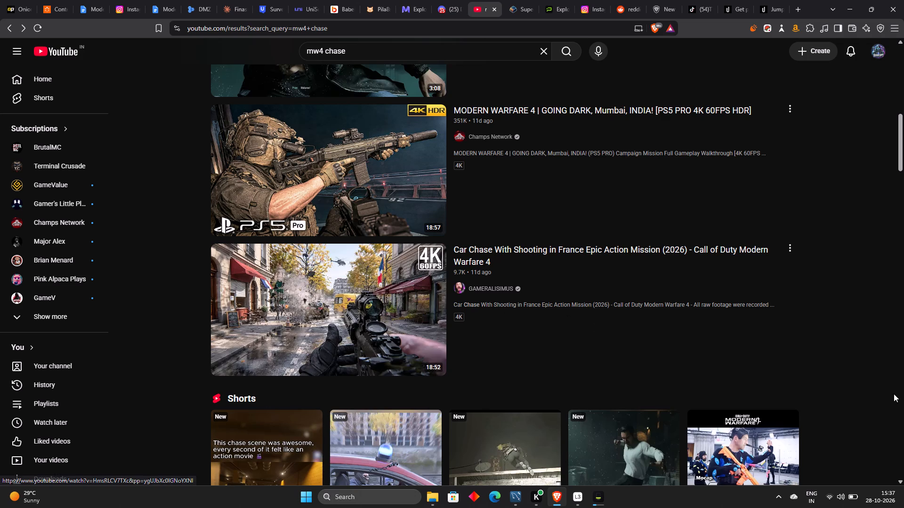
pyautogui.click(903, 248)
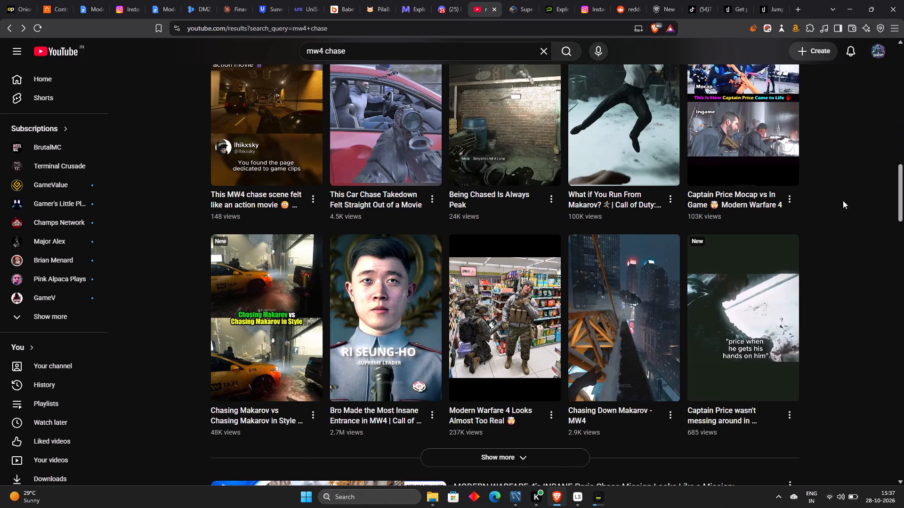
pyautogui.click(903, 175)
pyautogui.moveTo(903, 175); pyautogui.dragTo(903, 182)
# Watch the Short Modern Warfare 4 Looks Almost Too Real and return to the mw4 chase search results.
pyautogui.click(478, 253)
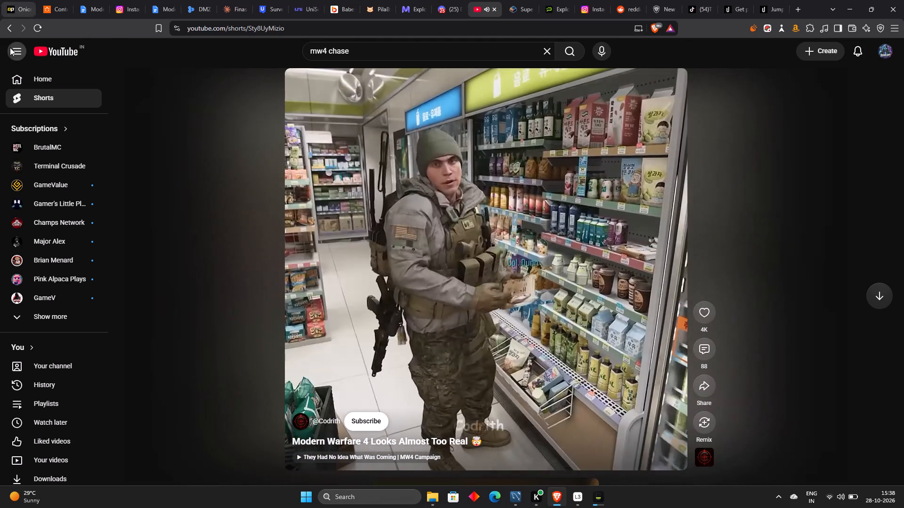
pyautogui.click(10, 32)
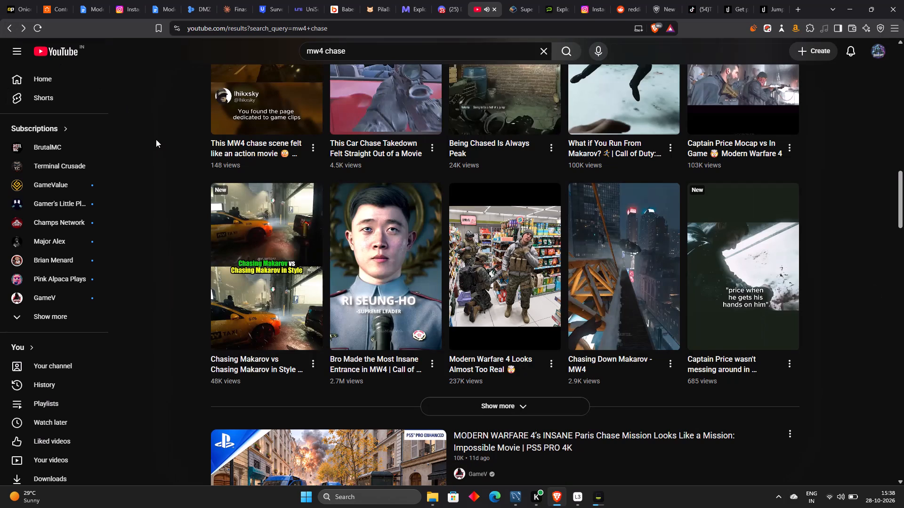
# Skim through the Short Bro Made the Most Insane Entrance in MW4 and return to the mw4 chase search results.
pyautogui.click(387, 285)
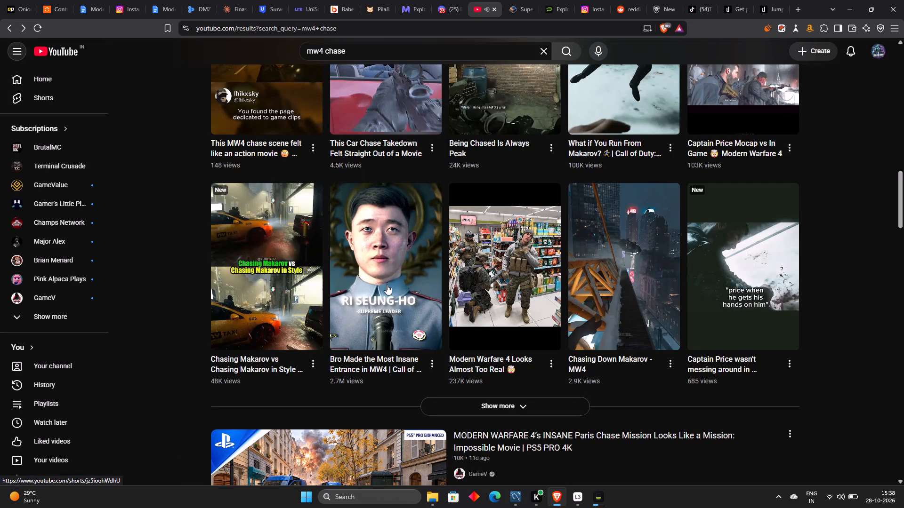
pyautogui.hscroll(-6, 0, 29)
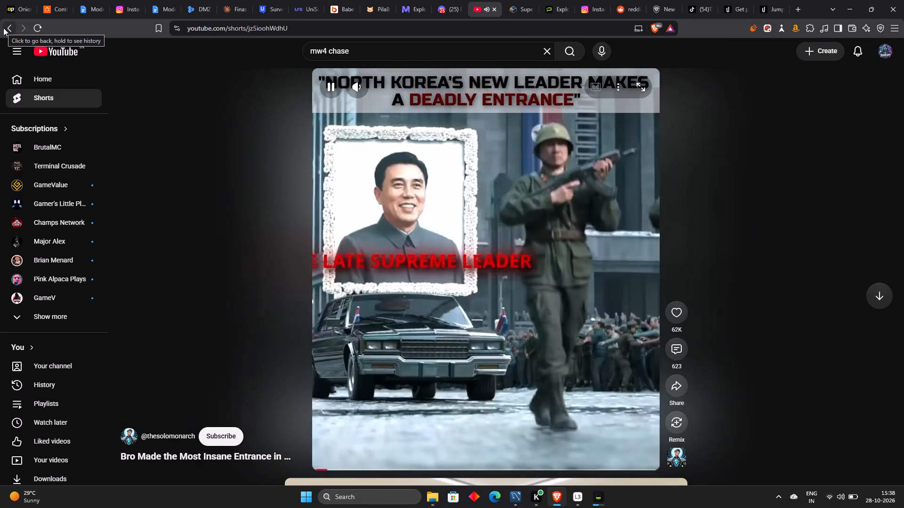
pyautogui.press('Right')
pyautogui.press('Right')
pyautogui.press('Right')
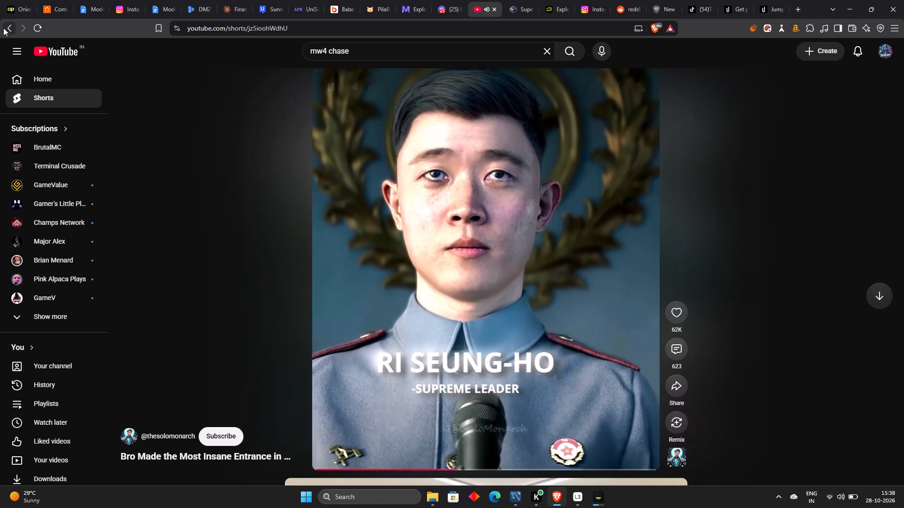
pyautogui.press('Right')
pyautogui.press('Right')
pyautogui.press('Left')
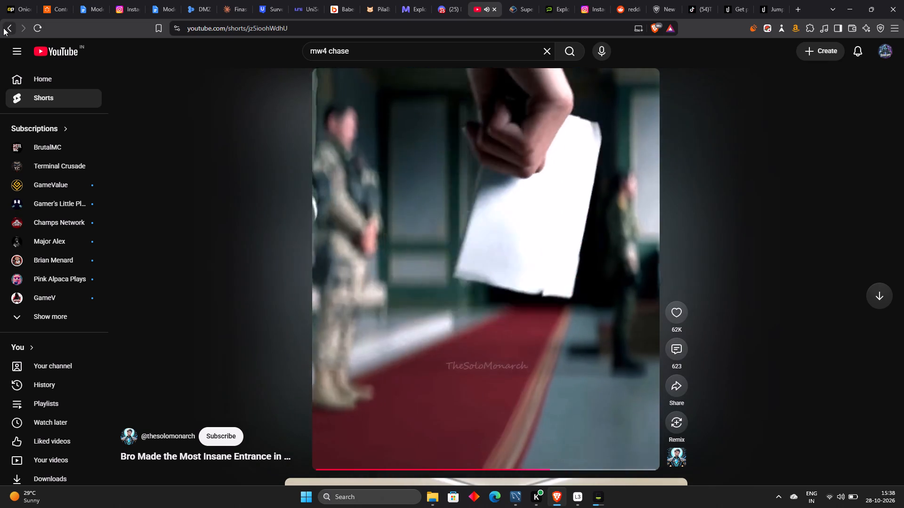
pyautogui.press('Left')
pyautogui.press('Left')
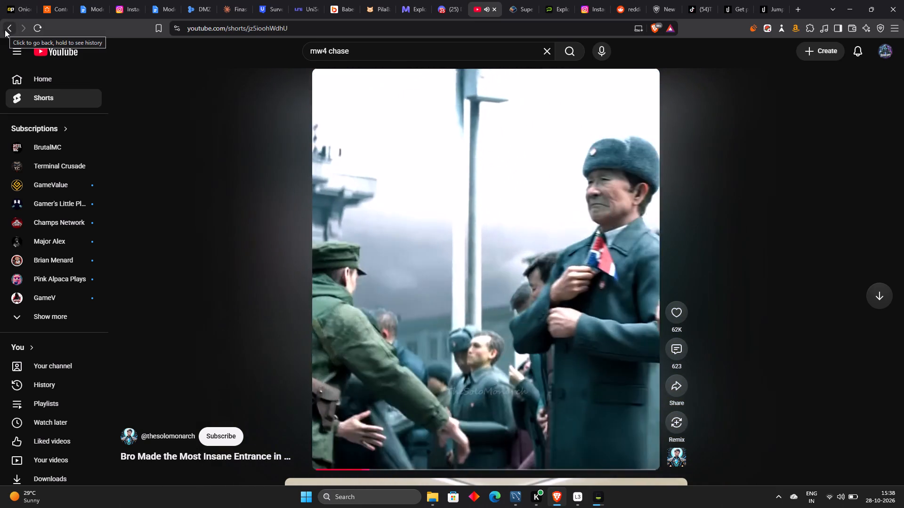
pyautogui.click(5, 30)
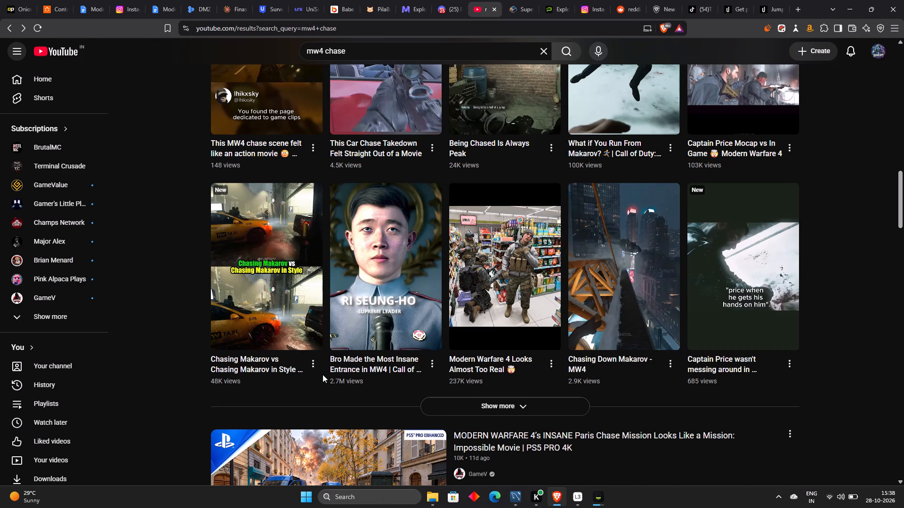
# Watch the Shorts Chasing Makarov vs Chasing Makarov in Style and Being Chased Is Always Peak, returning to the search results.
pyautogui.click(291, 296)
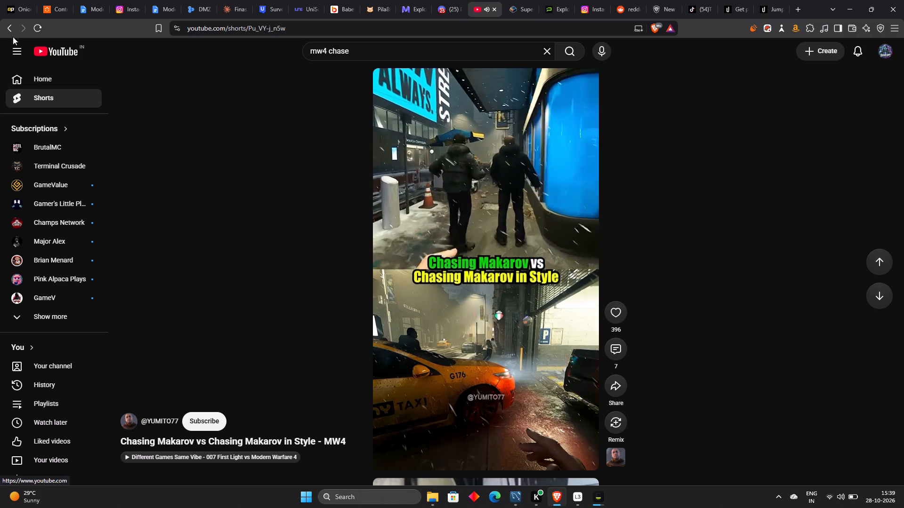
pyautogui.click(8, 24)
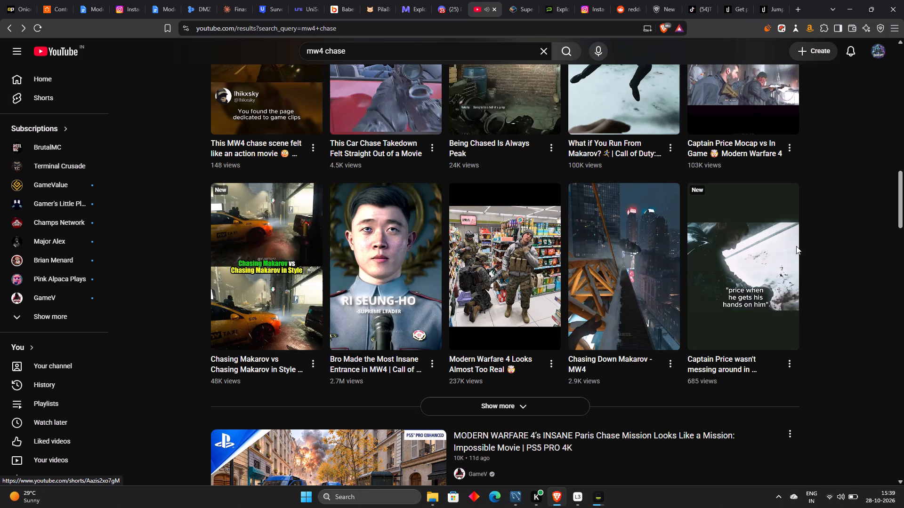
pyautogui.moveTo(903, 192); pyautogui.dragTo(903, 159)
pyautogui.moveTo(903, 159); pyautogui.dragTo(902, 160)
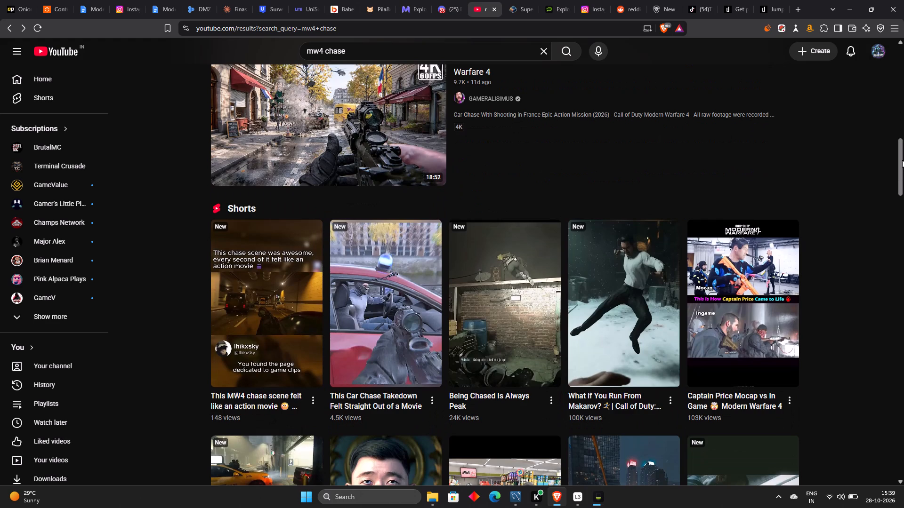
pyautogui.moveTo(902, 160); pyautogui.dragTo(902, 169)
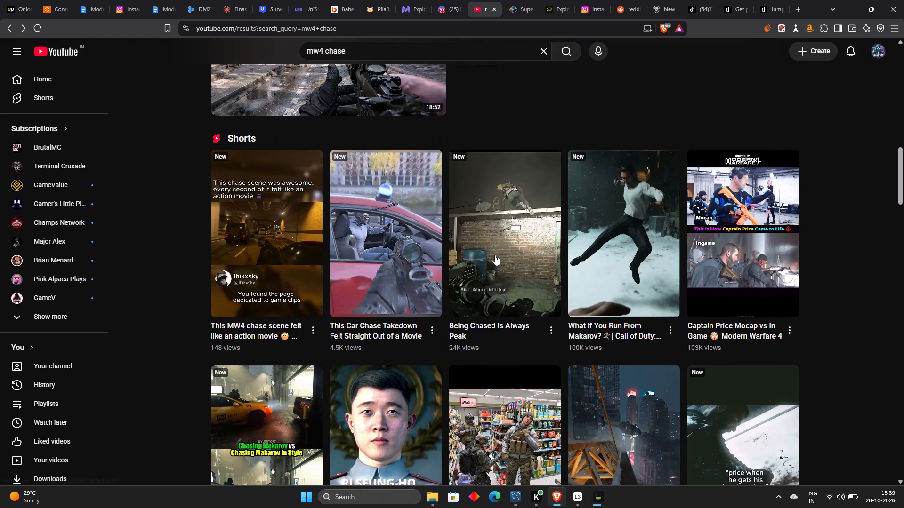
pyautogui.click(495, 255)
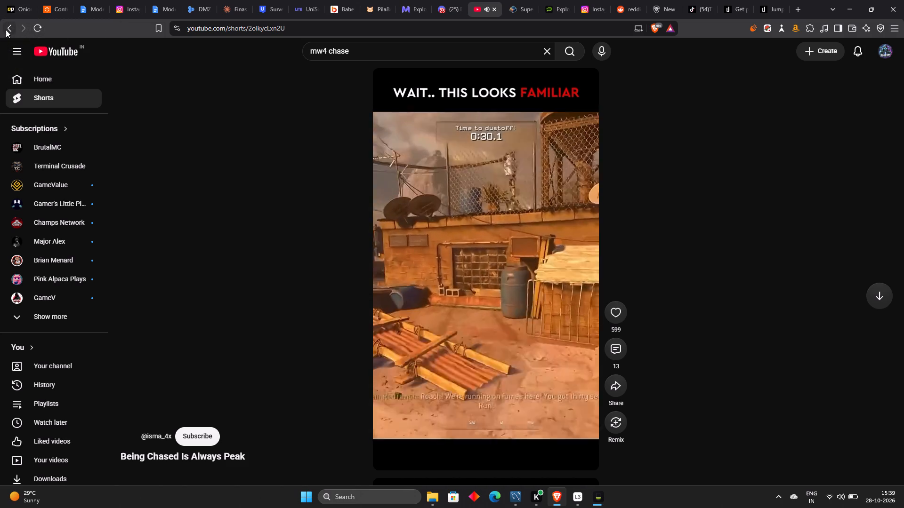
pyautogui.click(6, 30)
# Browse the full list of mw4 chase results for more chase videos, ending back at the Shorts section.
pyautogui.click(903, 330)
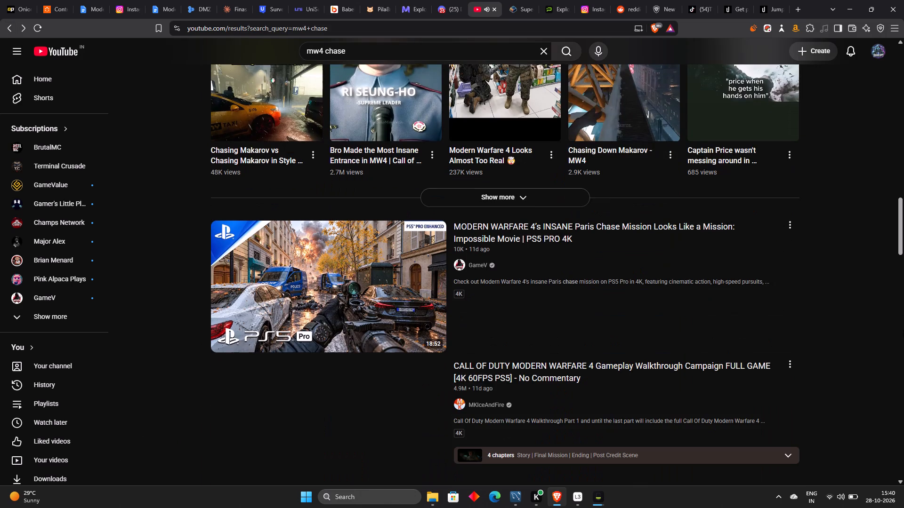
pyautogui.click(903, 198)
pyautogui.moveTo(903, 198); pyautogui.dragTo(897, 206)
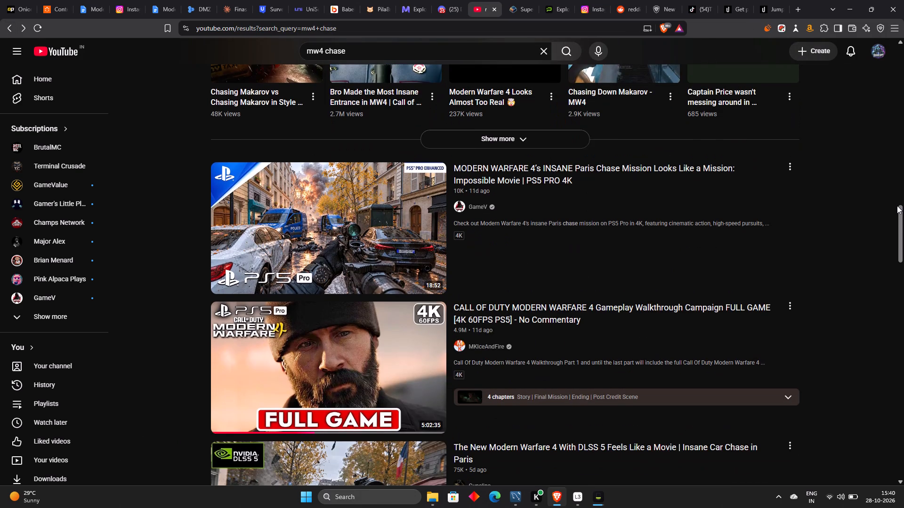
pyautogui.moveTo(897, 206); pyautogui.dragTo(898, 217)
pyautogui.moveTo(898, 217); pyautogui.dragTo(902, 249)
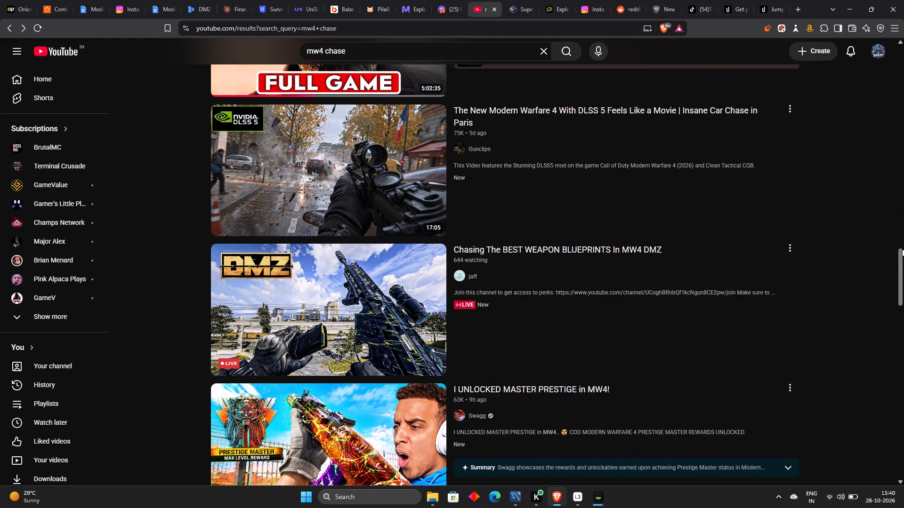
pyautogui.click(902, 249)
pyautogui.moveTo(903, 266); pyautogui.dragTo(903, 285)
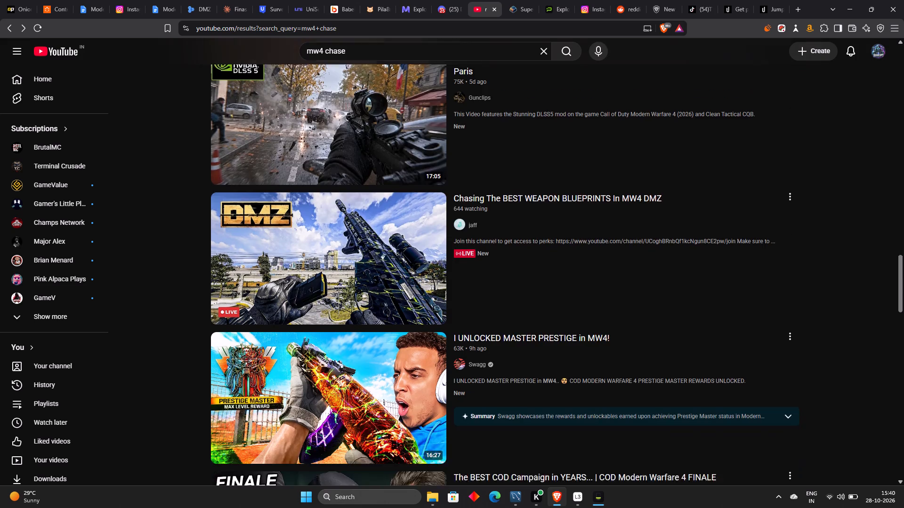
pyautogui.moveTo(903, 285); pyautogui.dragTo(903, 341)
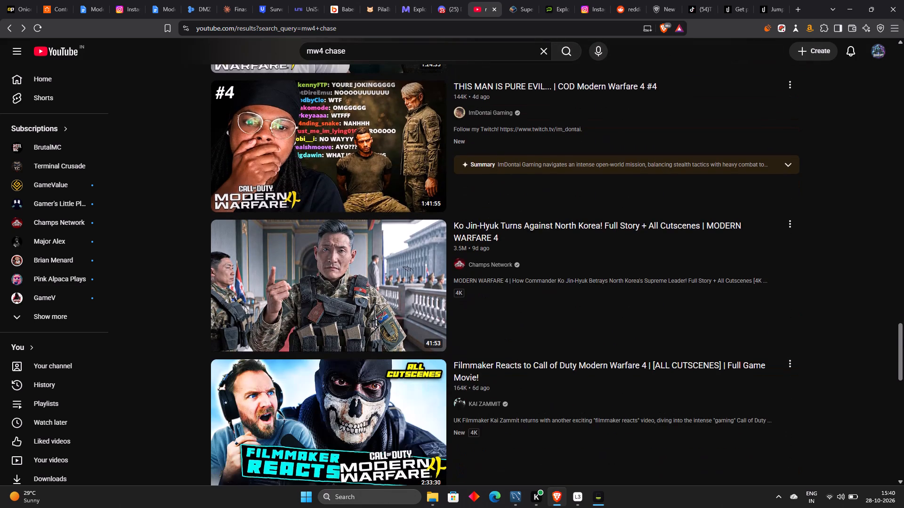
pyautogui.moveTo(903, 341); pyautogui.dragTo(899, 398)
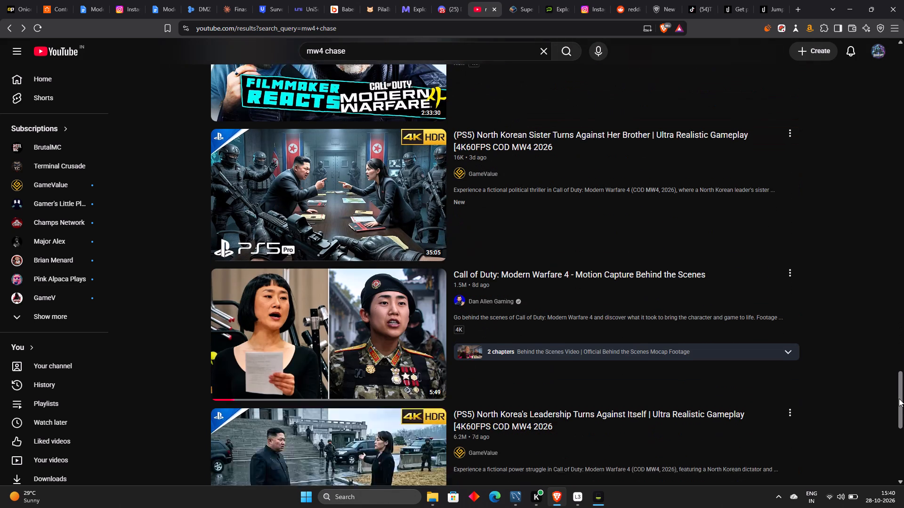
pyautogui.moveTo(899, 398); pyautogui.dragTo(903, 284)
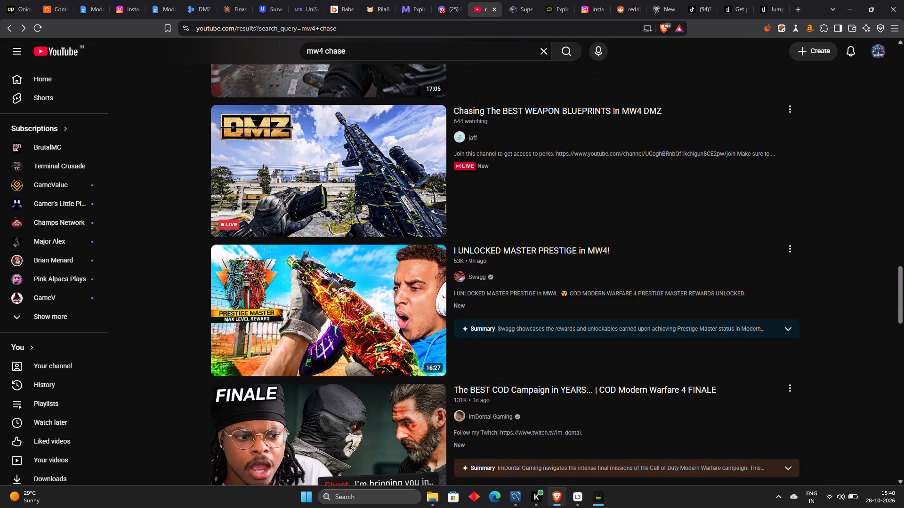
pyautogui.moveTo(903, 284); pyautogui.dragTo(903, 187)
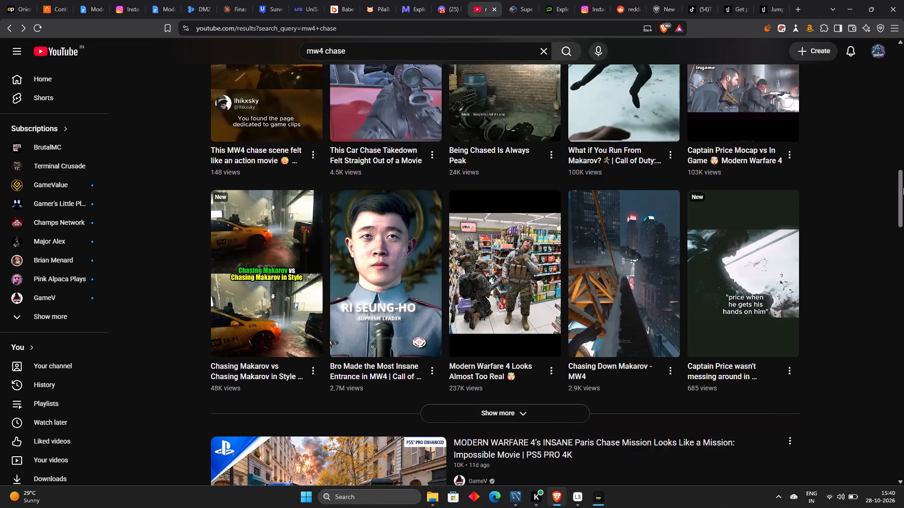
pyautogui.moveTo(903, 187); pyautogui.dragTo(830, 377)
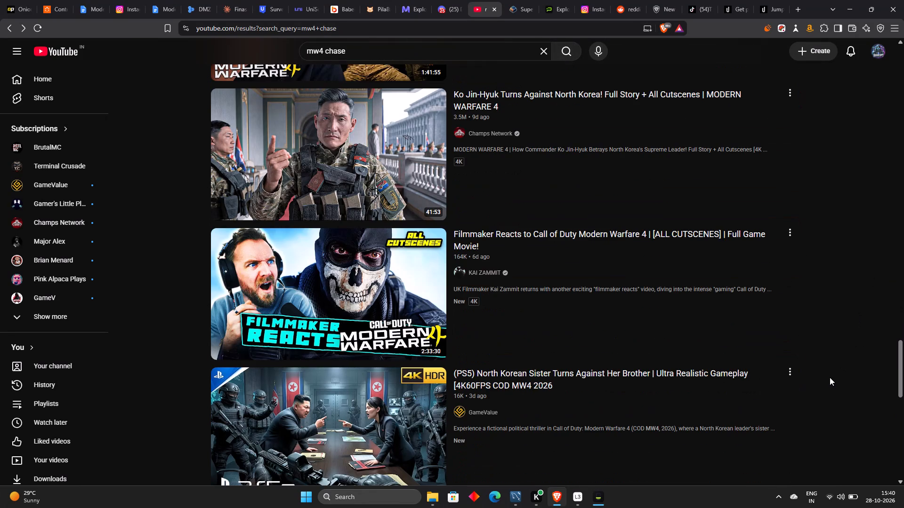
pyautogui.moveTo(830, 377); pyautogui.dragTo(847, 407)
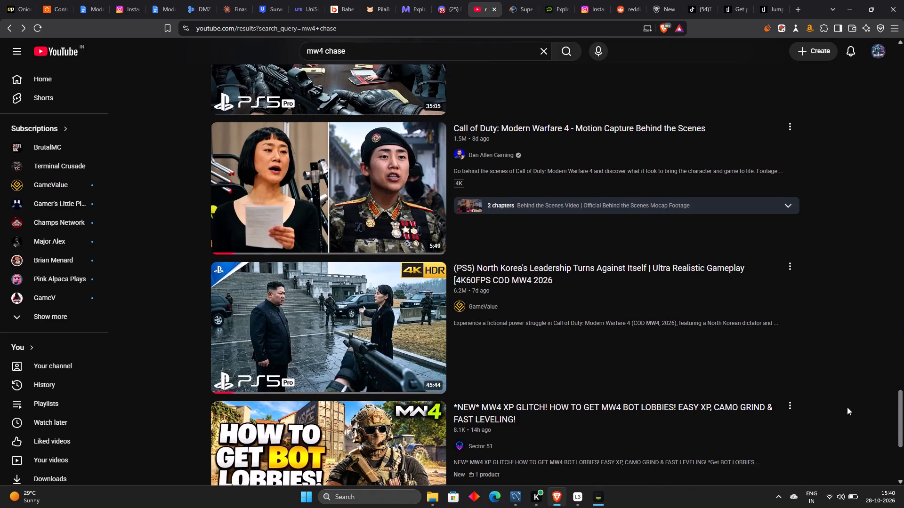
pyautogui.moveTo(847, 407); pyautogui.dragTo(856, 490)
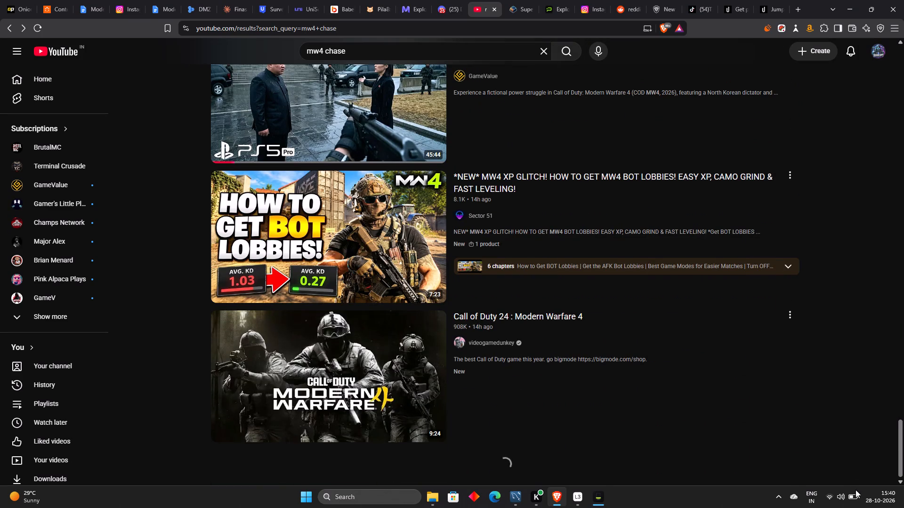
pyautogui.moveTo(856, 490); pyautogui.dragTo(855, 460)
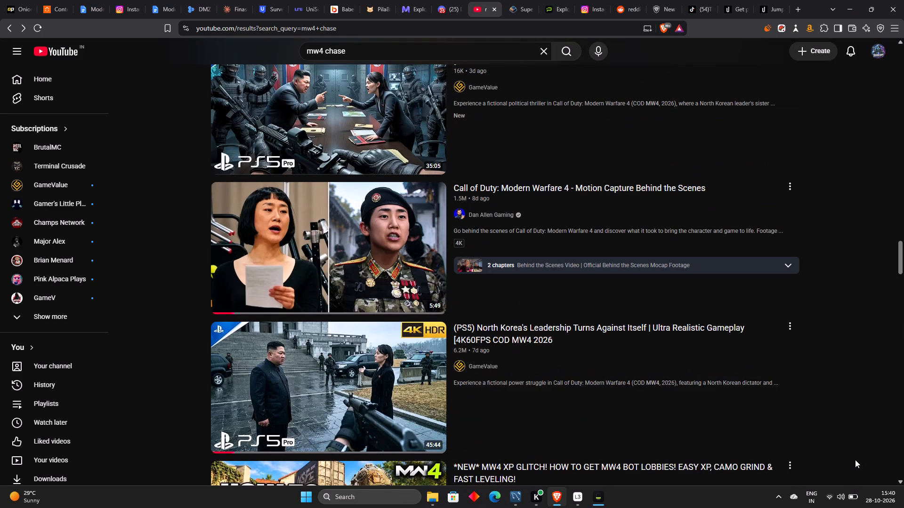
pyautogui.moveTo(855, 460); pyautogui.dragTo(902, 411)
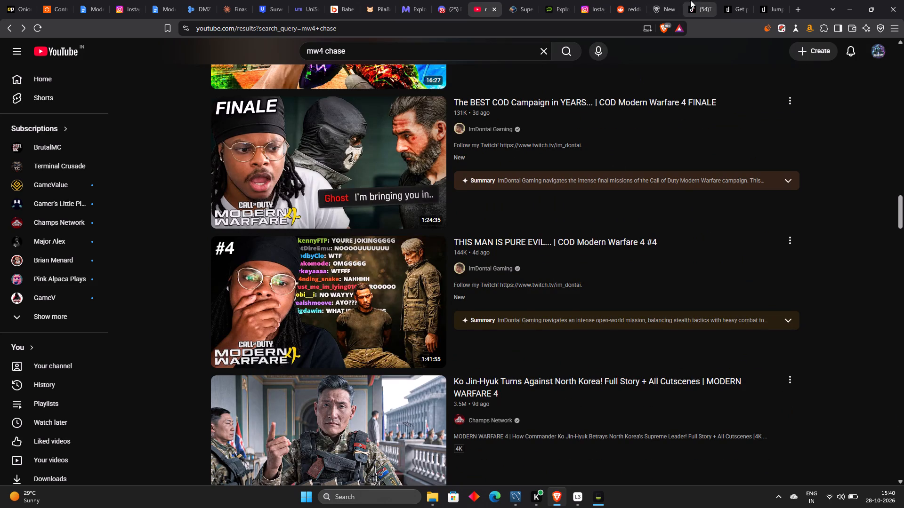
pyautogui.click(903, 83)
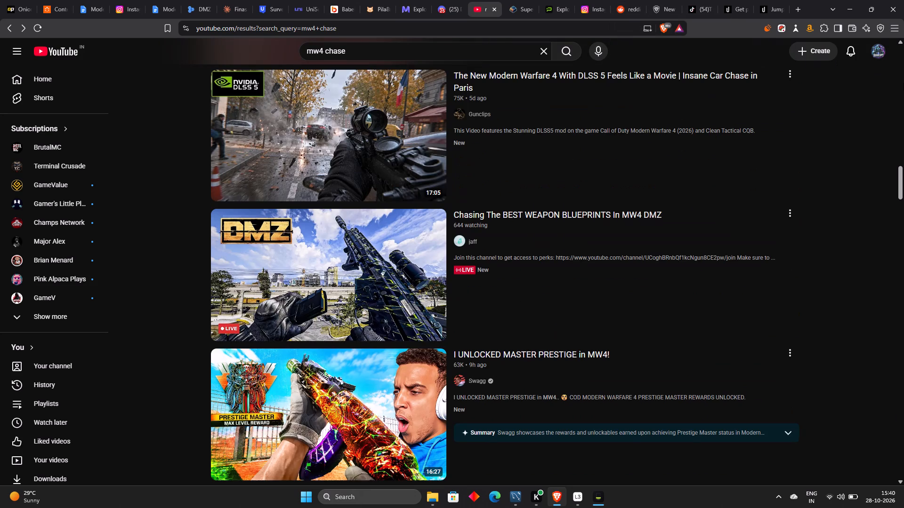
pyautogui.doubleClick(903, 83)
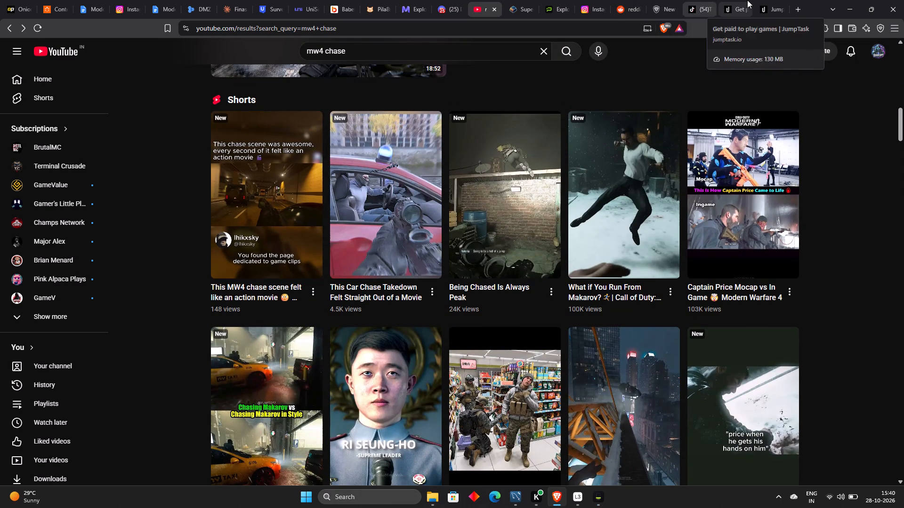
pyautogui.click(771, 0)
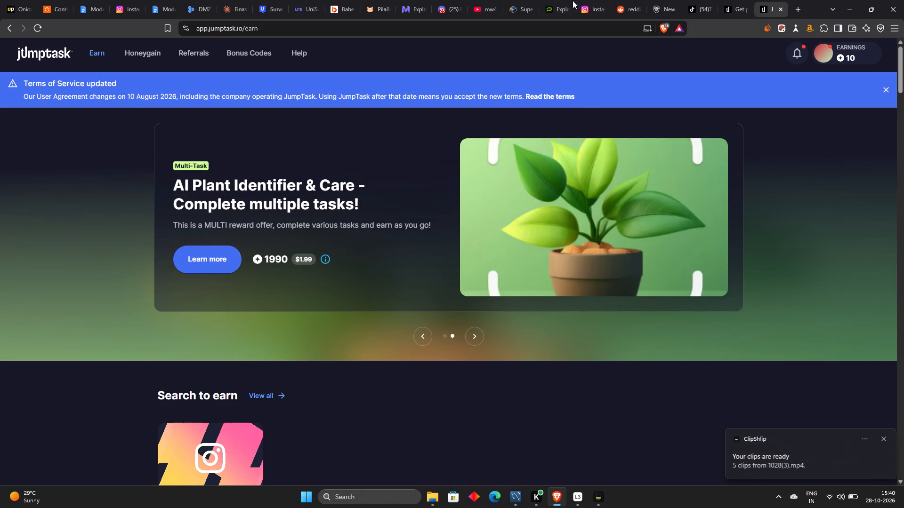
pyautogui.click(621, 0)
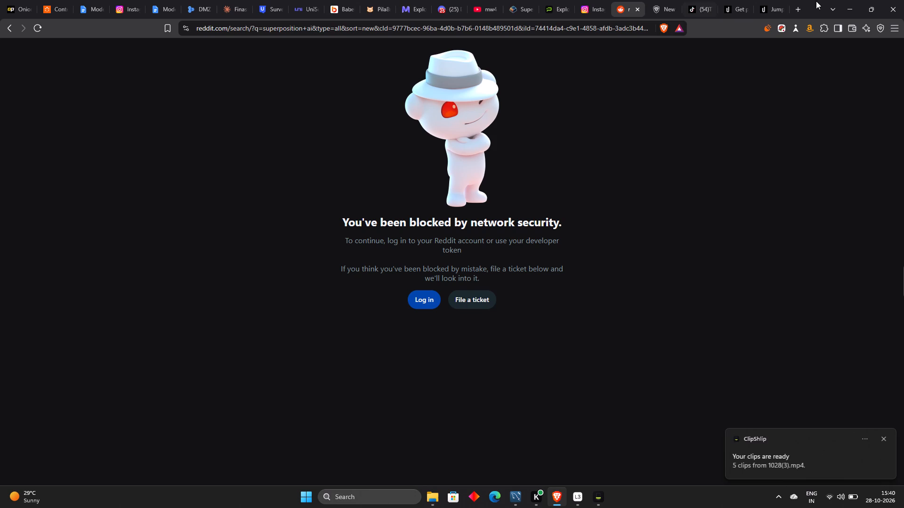
# Switch to ClipShlip and open the finished clips of the 1028(3).mp4 project.
pyautogui.click(842, 7)
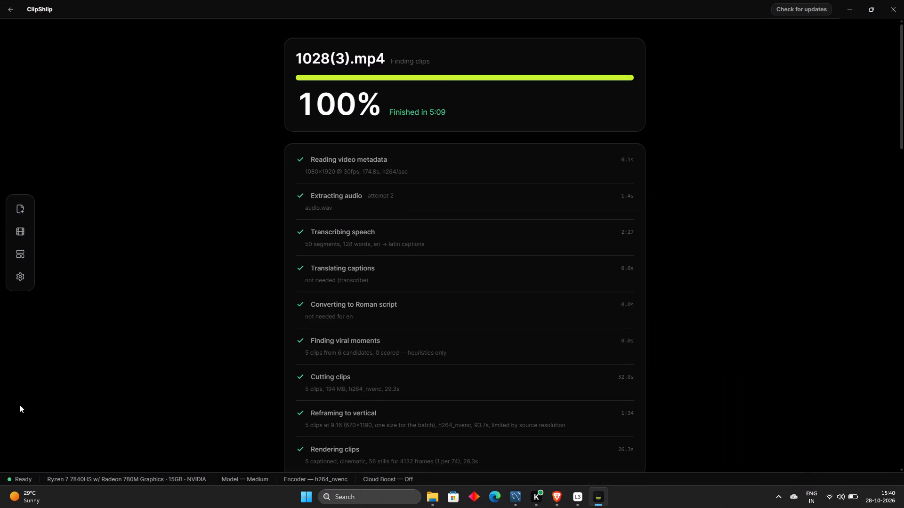
pyautogui.moveTo(903, 97); pyautogui.dragTo(903, 196)
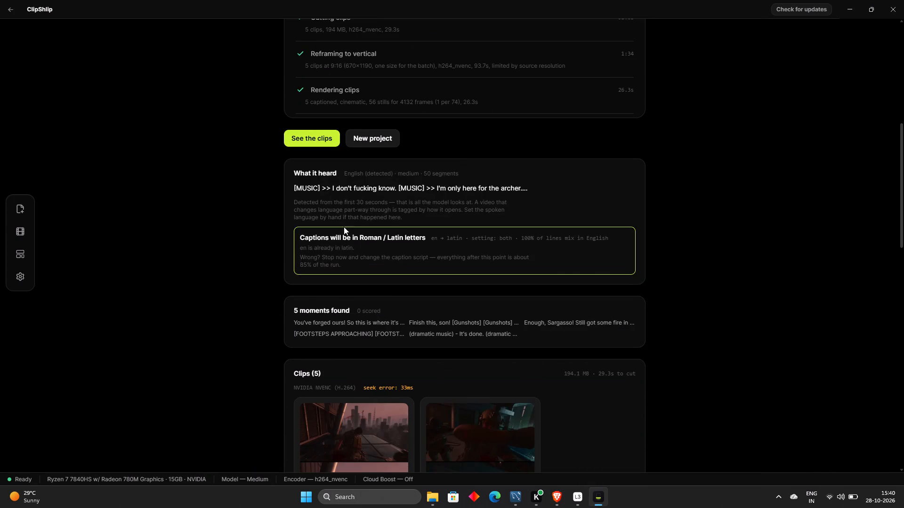
pyautogui.click(317, 139)
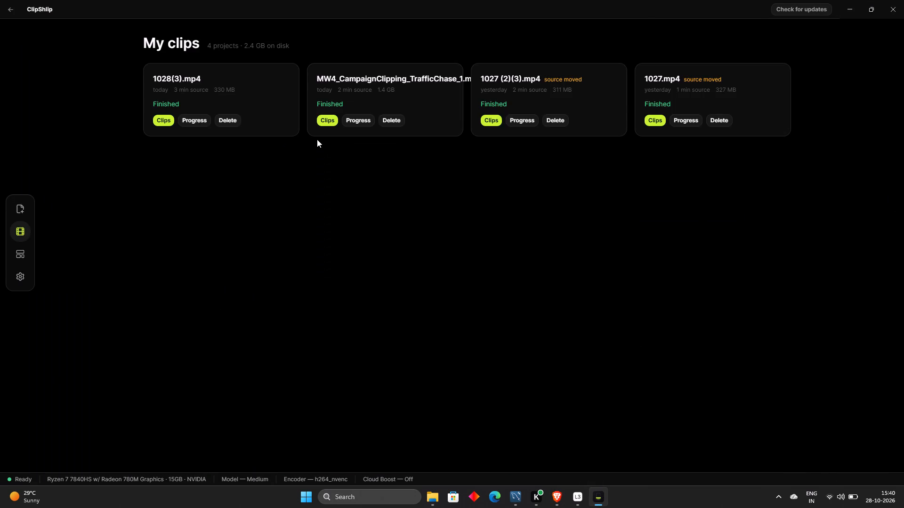
pyautogui.click(164, 119)
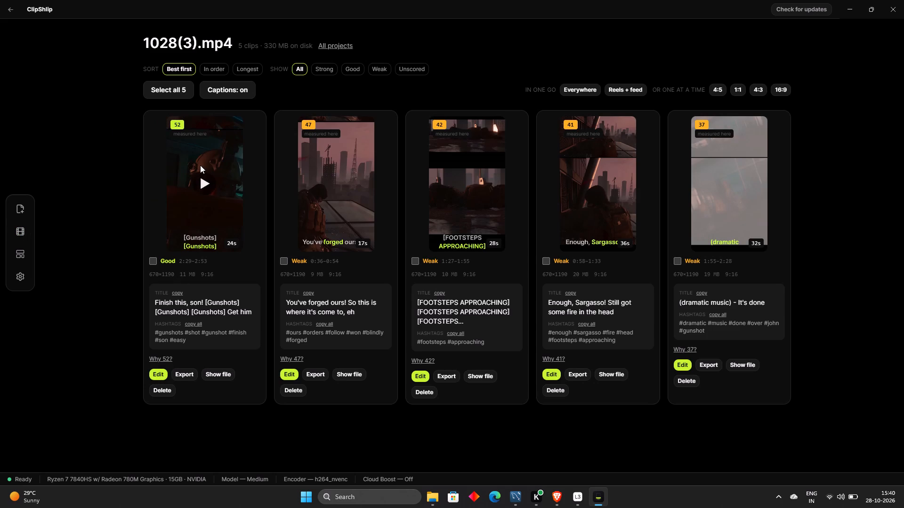
# Play each of the five clips generated from 1028(3).mp4 to check their framing and captions.
pyautogui.click(200, 165)
pyautogui.click(201, 175)
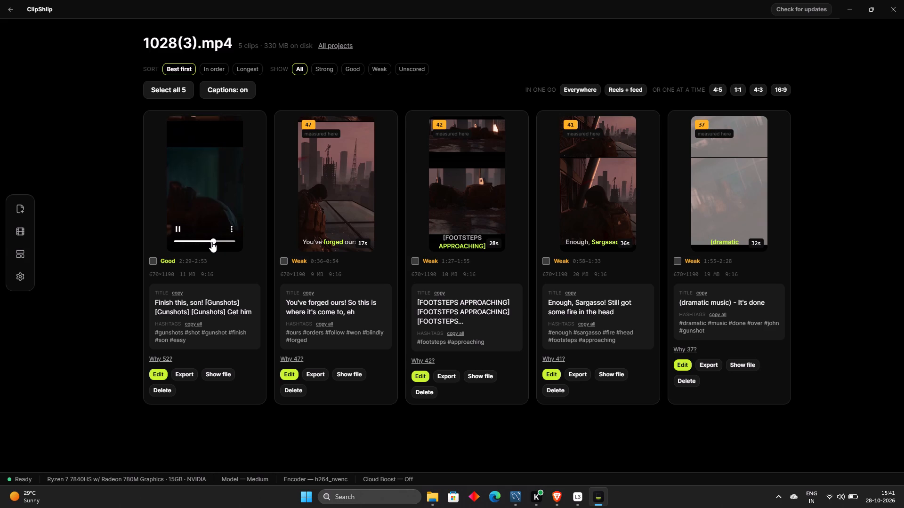
pyautogui.click(341, 176)
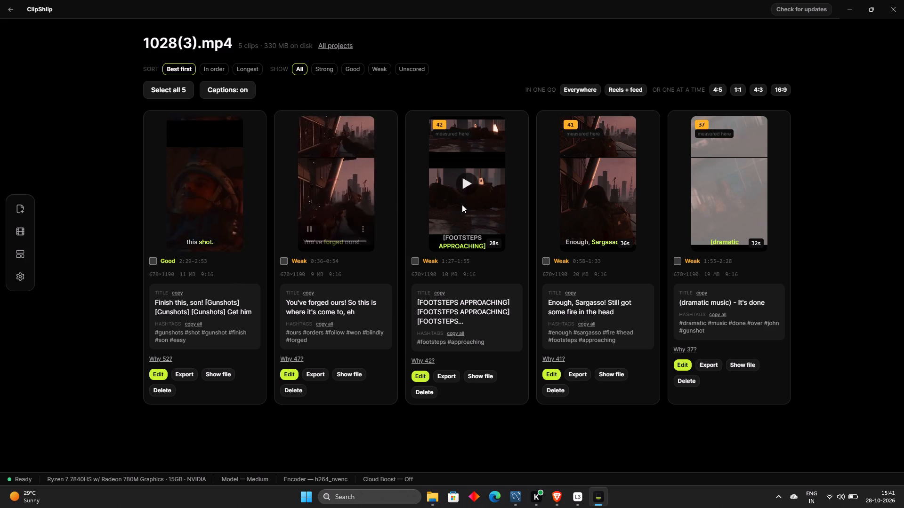
pyautogui.click(465, 188)
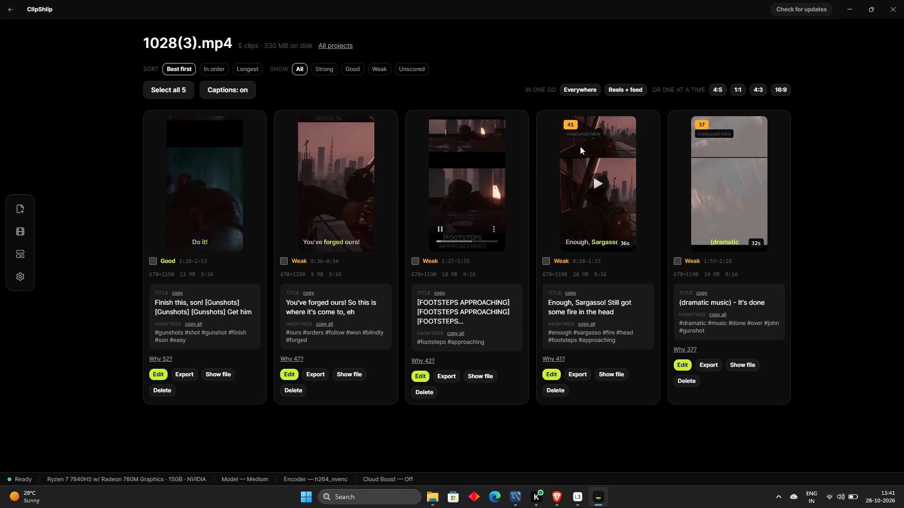
pyautogui.click(597, 170)
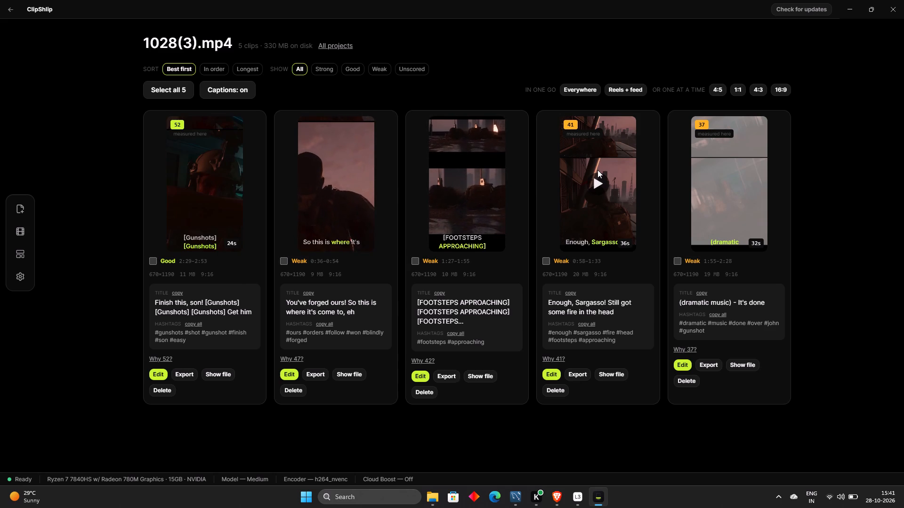
pyautogui.click(604, 177)
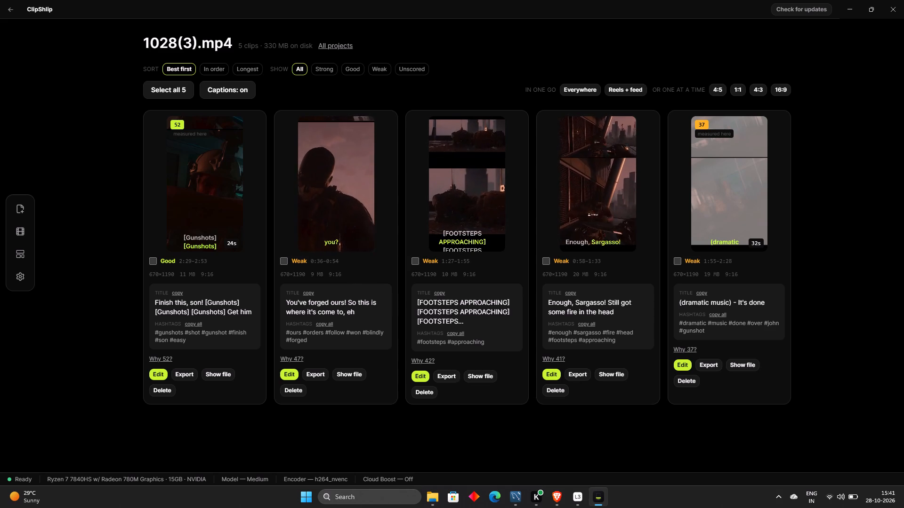
pyautogui.click(739, 175)
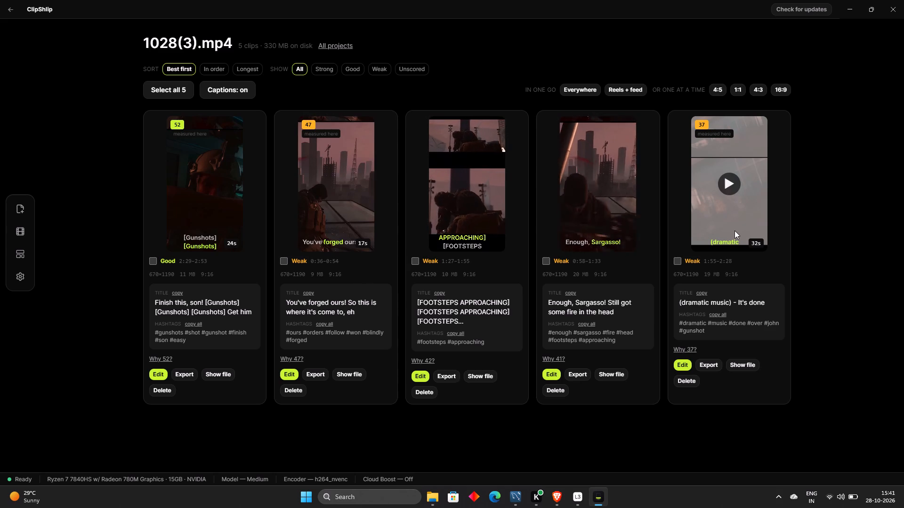
pyautogui.click(734, 184)
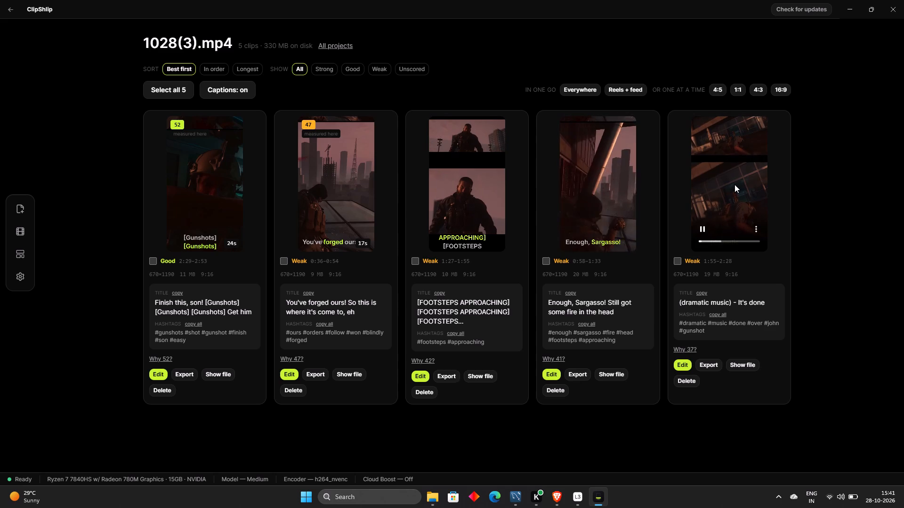